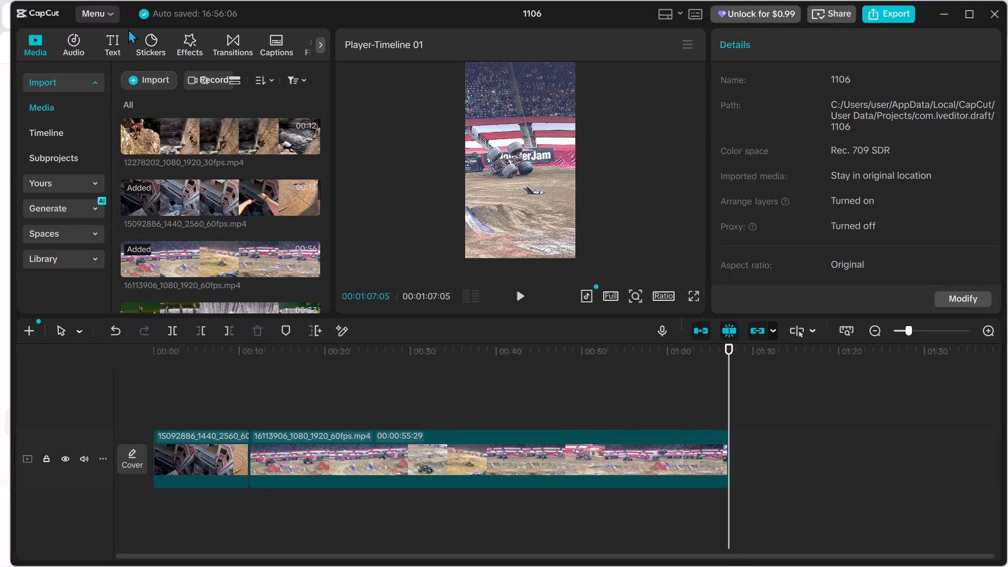
Add a default text clip to the timeline at 00:01:07:05, where the video ends.
click(111, 43)
click(111, 43)
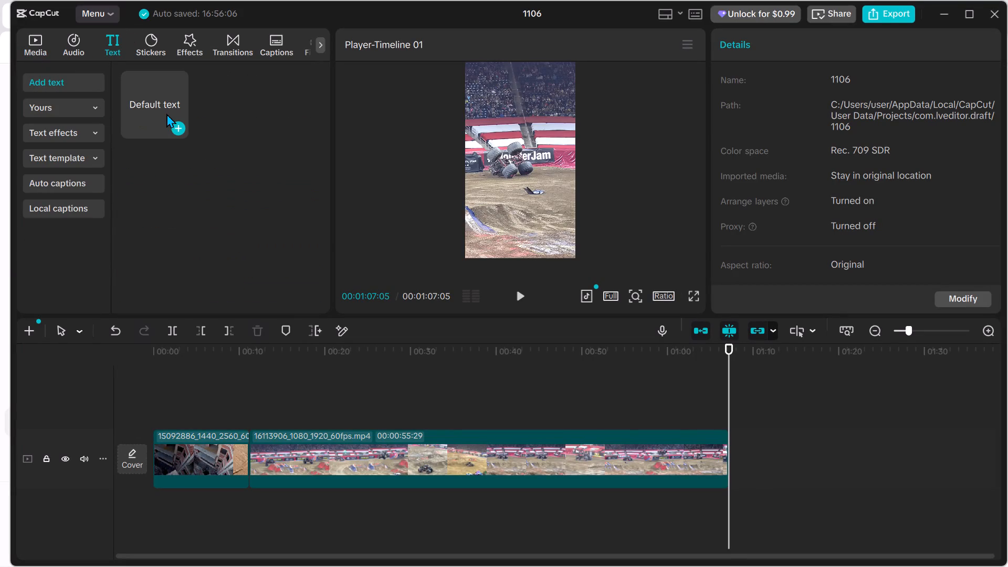
click(177, 122)
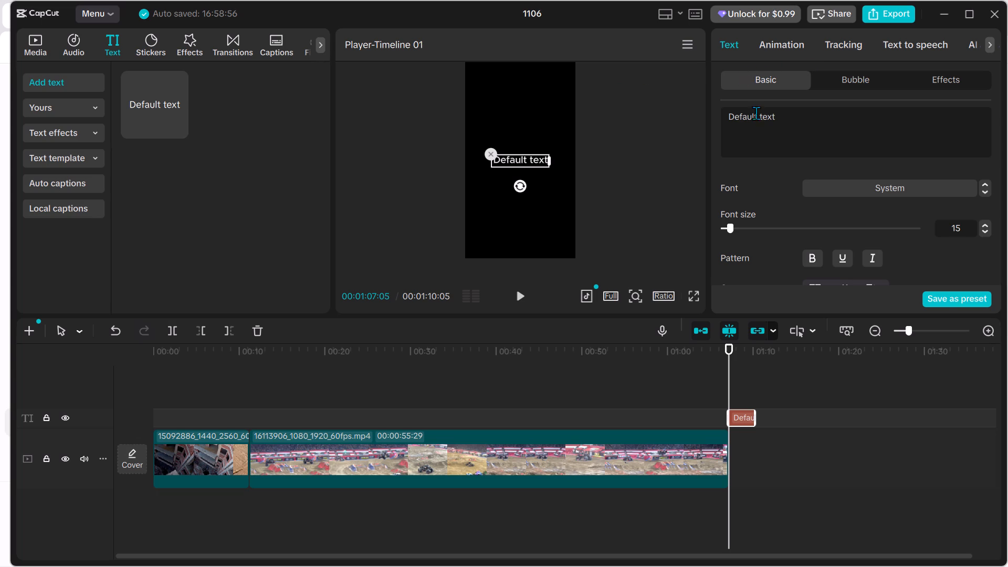
Replace the default wording of the text clip with the copied voice-over script.
double_click(786, 127)
key(BackSpace)
key(BackSpace)
key(BackSpace)
key(BackSpace)
key(BackSpace)
key(BackSpace)
key(BackSpace)
key(BackSpace)
key(BackSpace)
key(BackSpace)
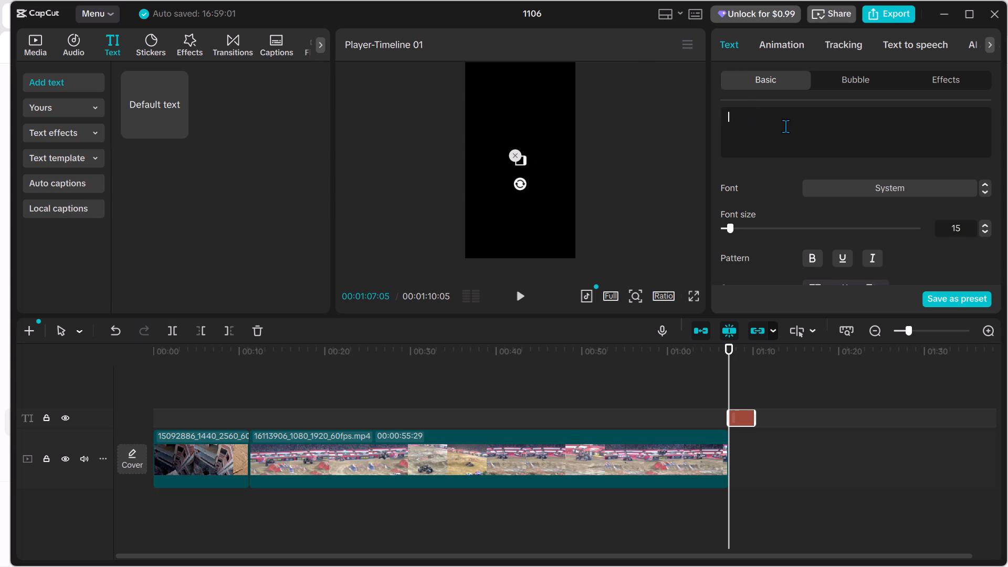
key(ctrl+v)
Delete the heading line "**VOICE-OVER SCRIPT – 67 SECONDS**" from the start of the script.
scroll(857, 144, up, 1)
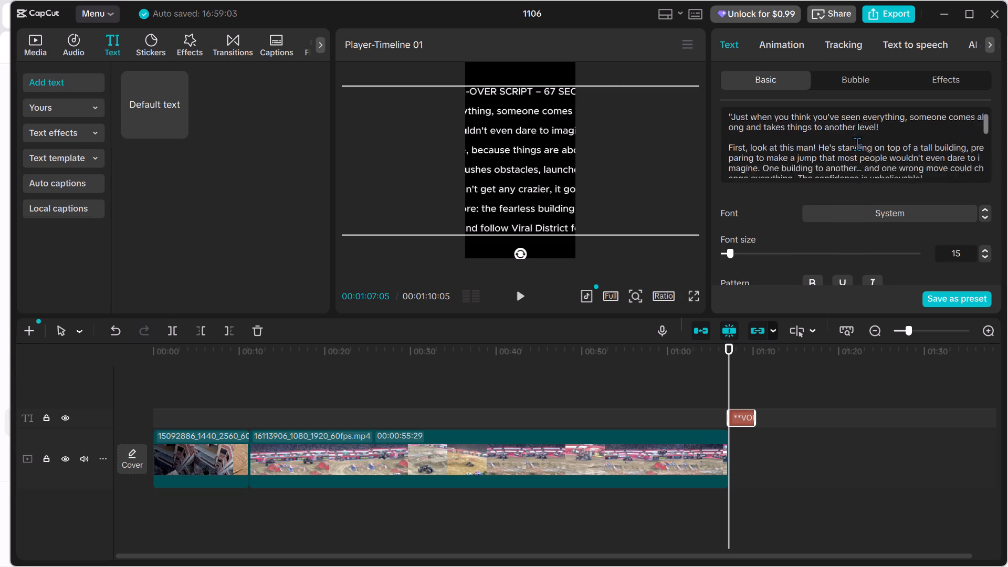
scroll(857, 144, up, 1)
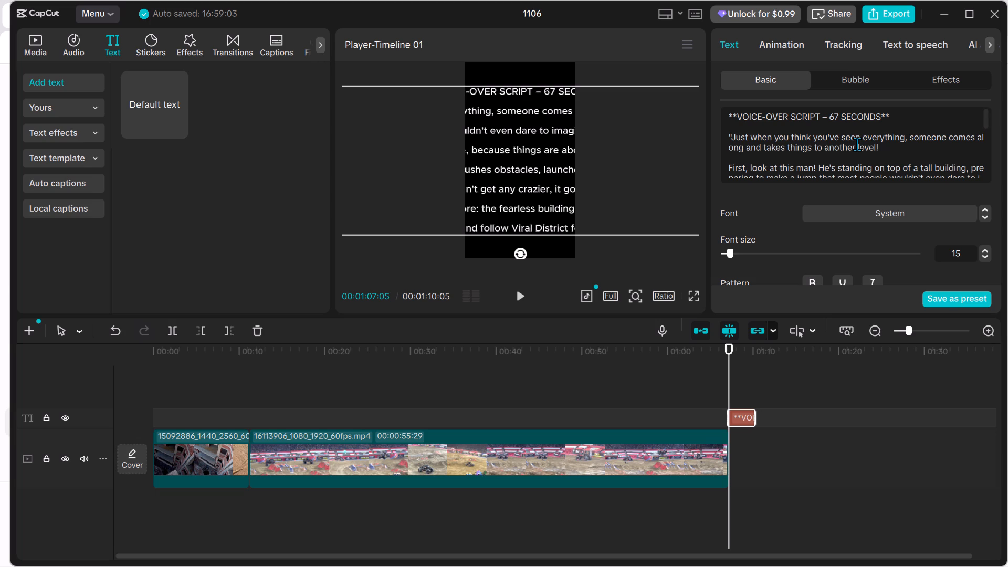
click(903, 119)
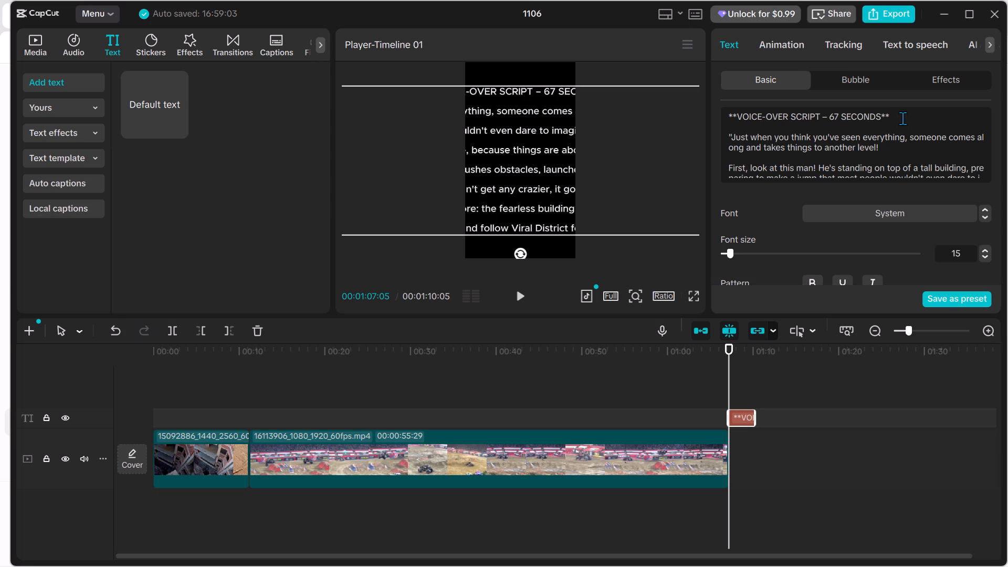
click(903, 119)
key(BackSpace)
key(BackSpace)
key(BackSpace)
key(BackSpace)
key(BackSpace)
key(BackSpace)
key(BackSpace)
key(BackSpace)
key(BackSpace)
key(BackSpace)
key(BackSpace)
key(BackSpace)
key(BackSpace)
key(BackSpace)
key(BackSpace)
key(BackSpace)
key(BackSpace)
key(BackSpace)
key(BackSpace)
key(BackSpace)
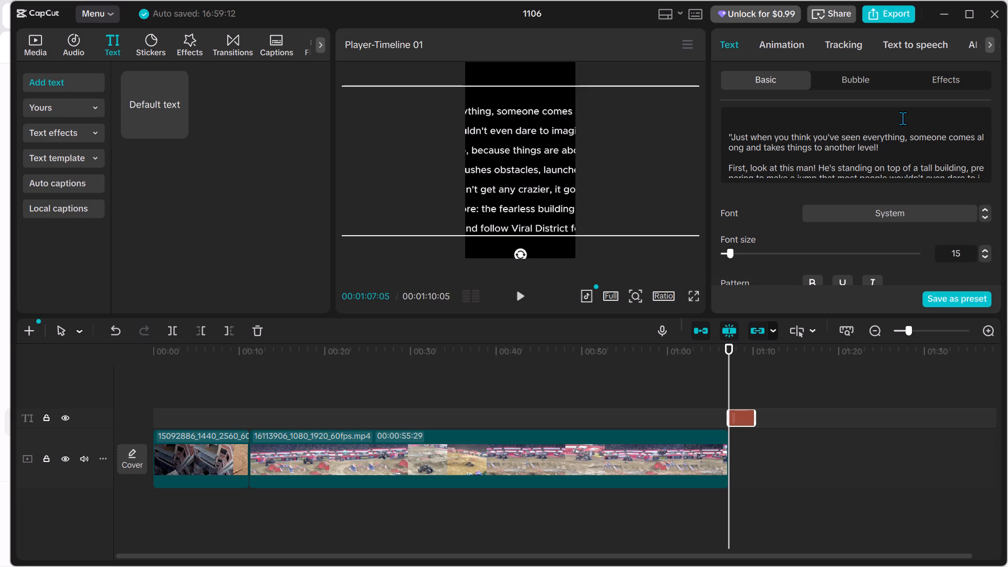
Delete the script paragraph starting "First, look at this man!" about the building jump, together with its blank line.
scroll(902, 154, down, 2)
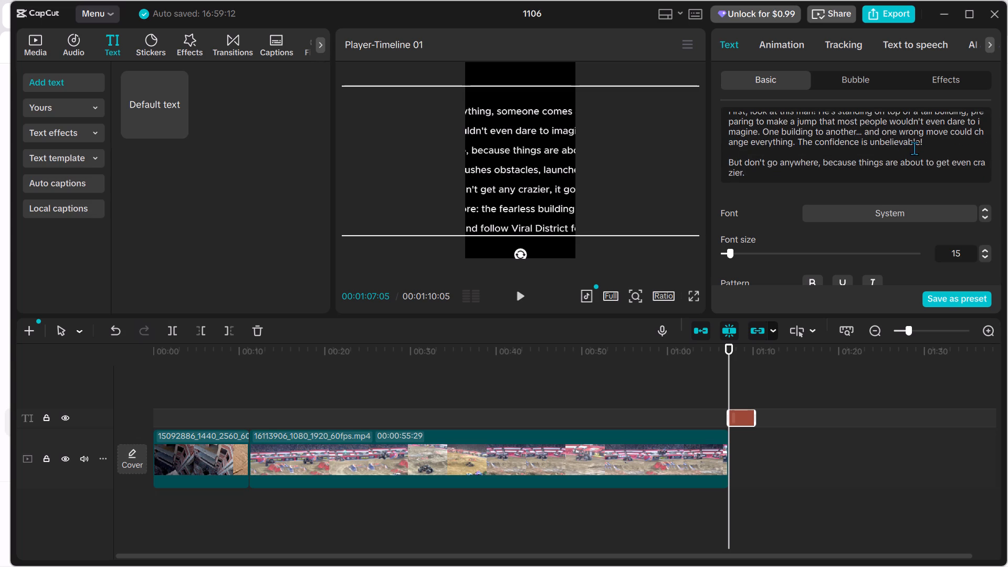
click(927, 144)
key(BackSpace)
key(BackSpace)
key(BackSpace)
key(BackSpace)
key(BackSpace)
key(BackSpace)
key(BackSpace)
key(BackSpace)
key(BackSpace)
key(BackSpace)
key(BackSpace)
key(BackSpace)
key(BackSpace)
key(BackSpace)
key(BackSpace)
key(BackSpace)
key(BackSpace)
key(BackSpace)
key(BackSpace)
key(BackSpace)
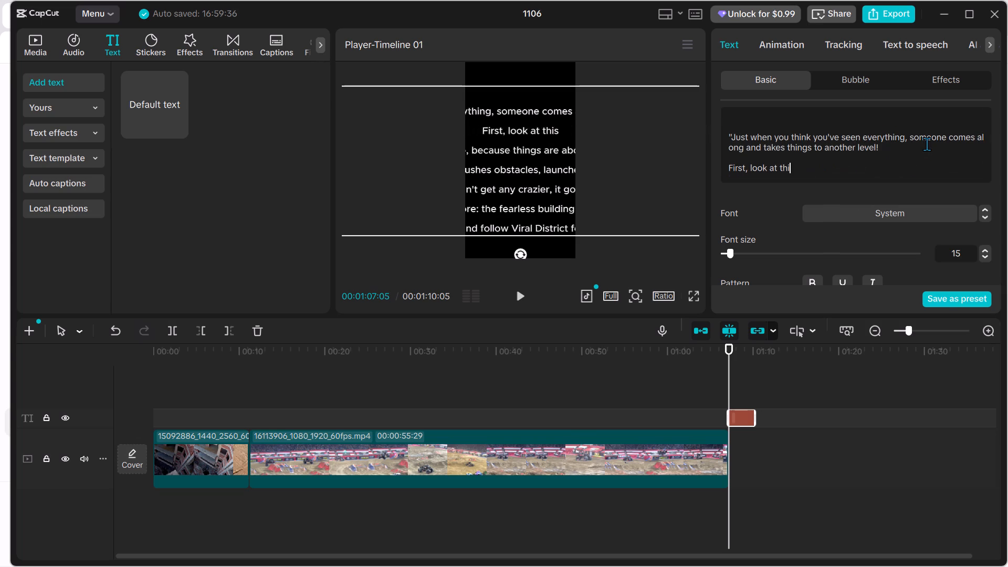
key(BackSpace)
key(BackSpace)
key(BackSpace)
key(BackSpace)
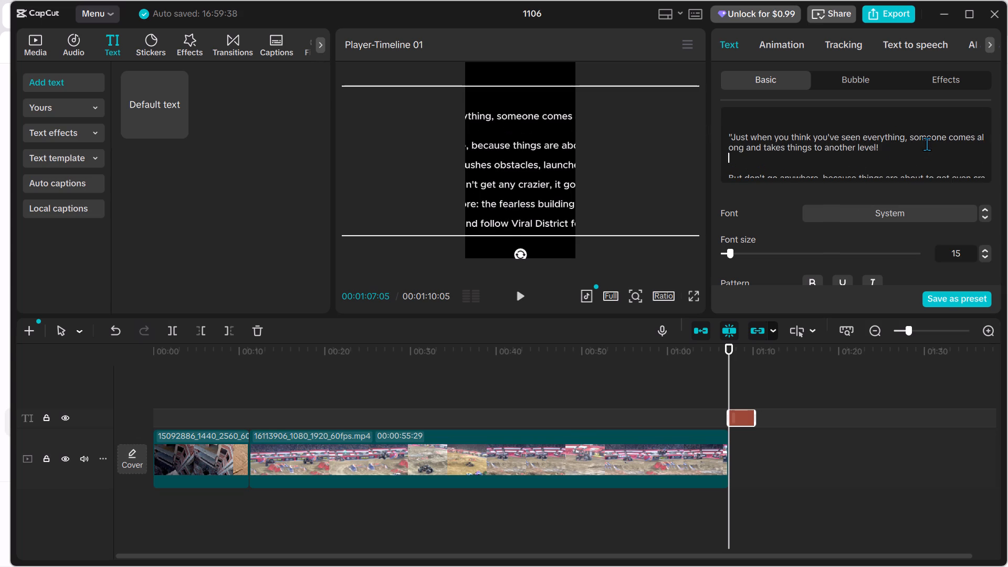
key(BackSpace)
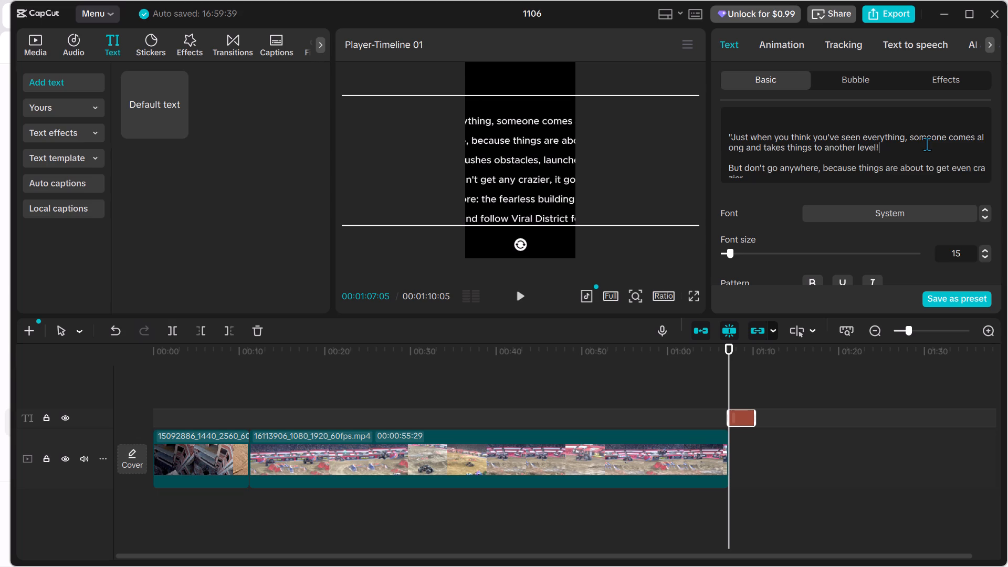
Read through the rest of the script down to its closing lines.
scroll(916, 157, down, 1)
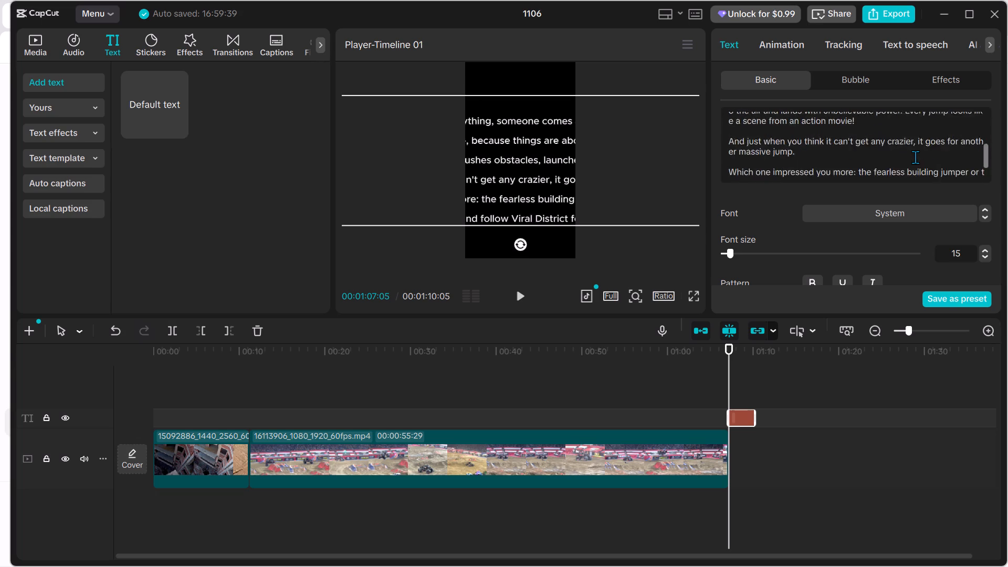
scroll(916, 157, down, 3)
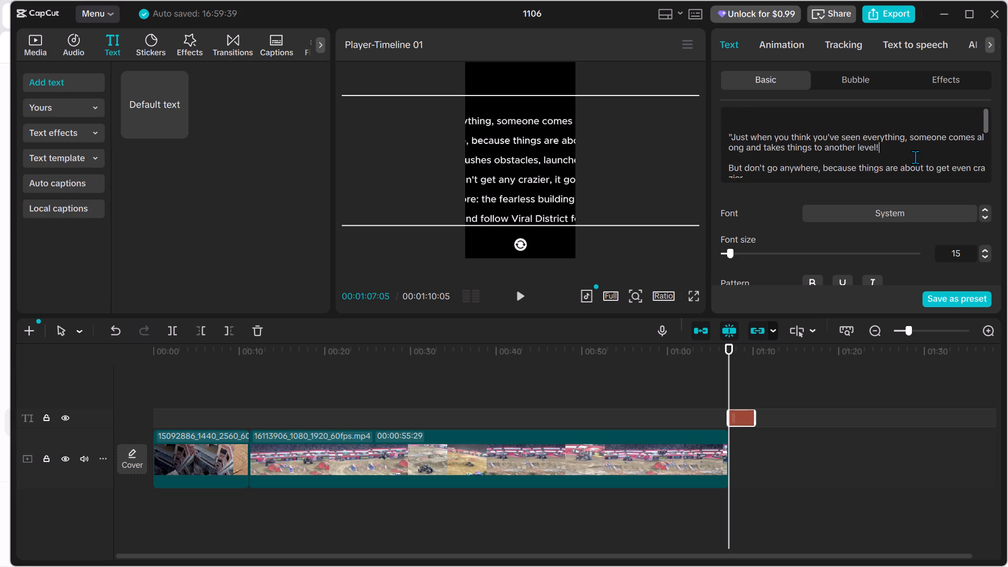
scroll(916, 157, down, 3)
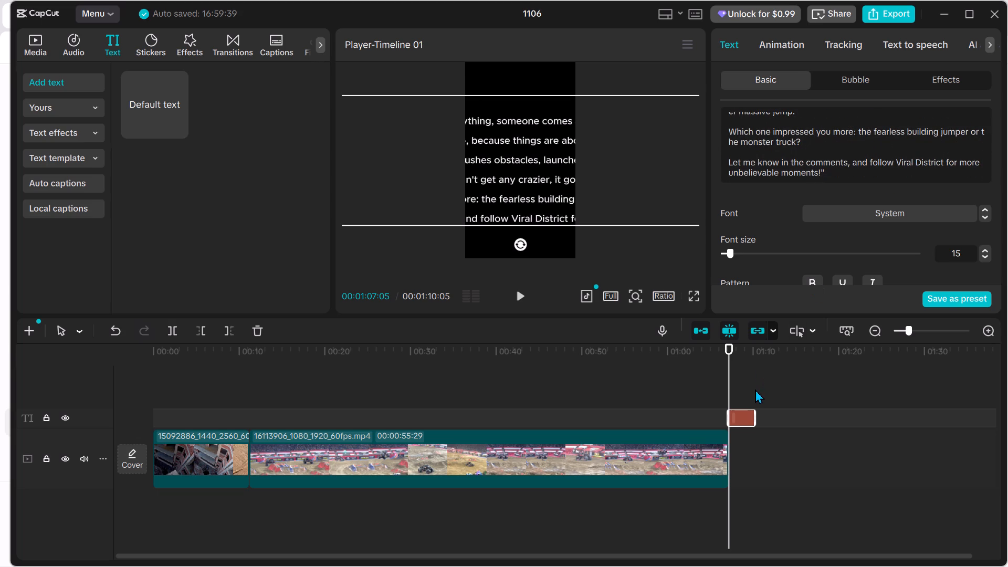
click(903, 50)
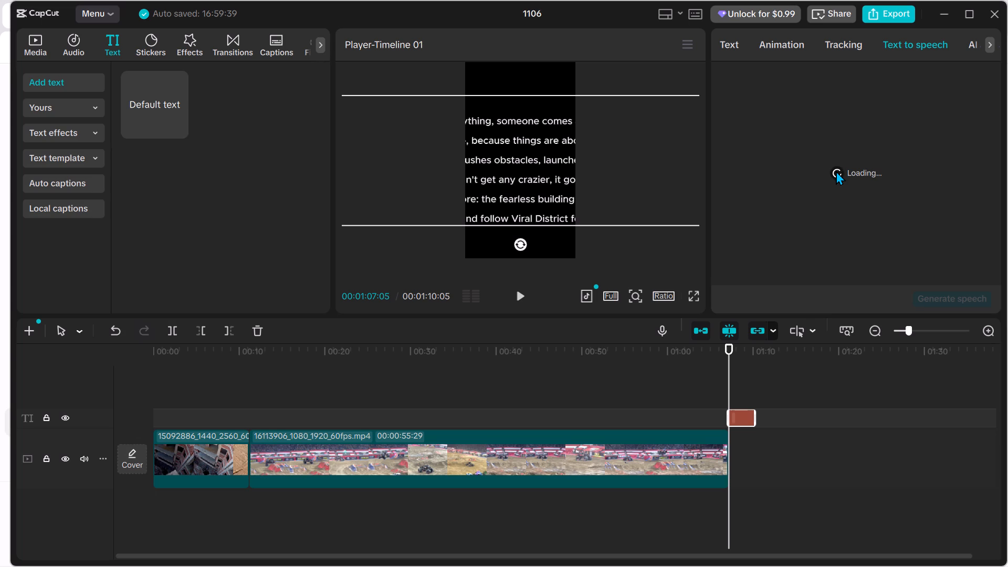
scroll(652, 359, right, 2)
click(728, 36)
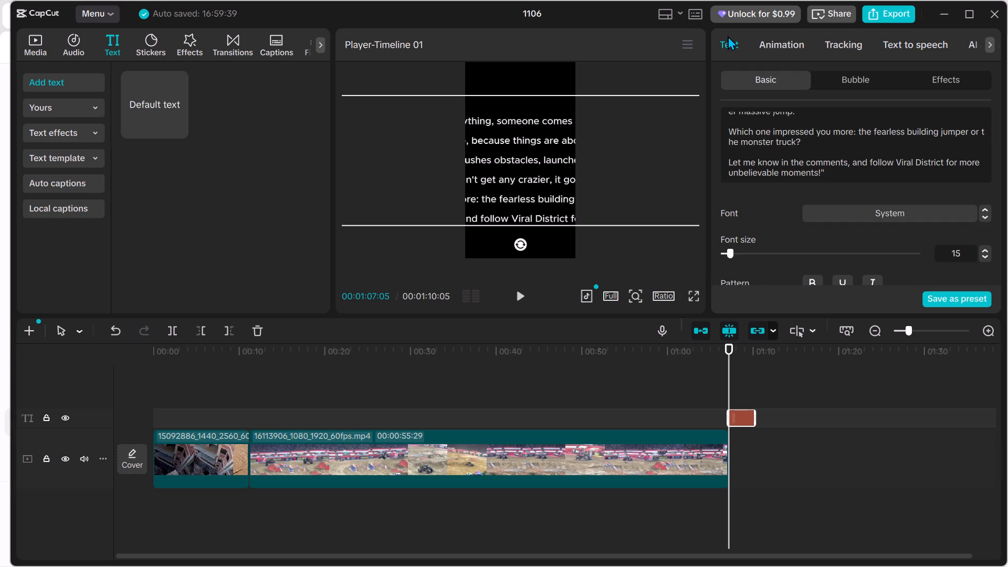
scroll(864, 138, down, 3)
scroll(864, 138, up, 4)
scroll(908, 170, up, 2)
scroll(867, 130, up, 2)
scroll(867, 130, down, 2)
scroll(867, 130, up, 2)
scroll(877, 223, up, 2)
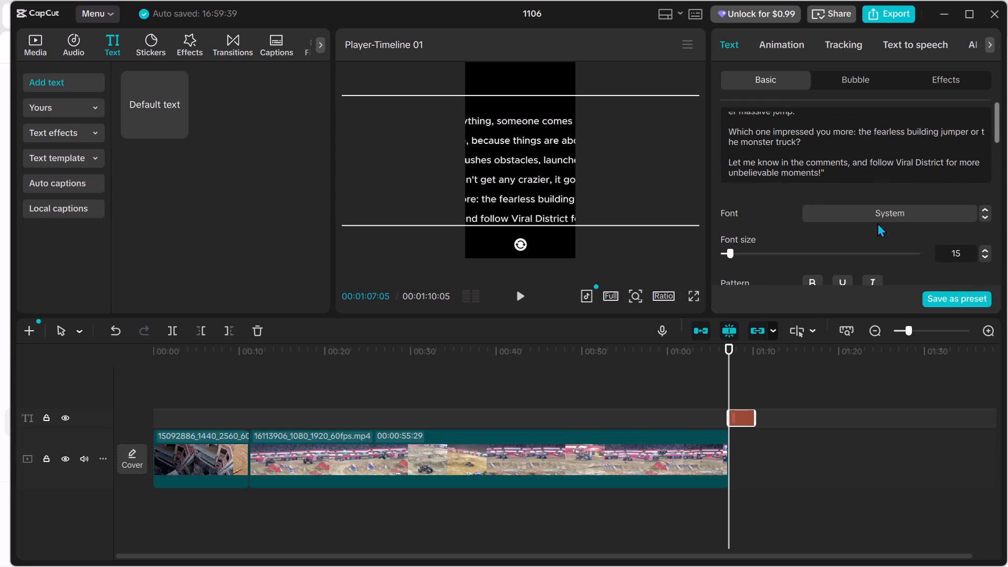
Open text to speech for the script clip and try the Trending voices أخ رزين, Mujer Serena and Nita.
click(894, 50)
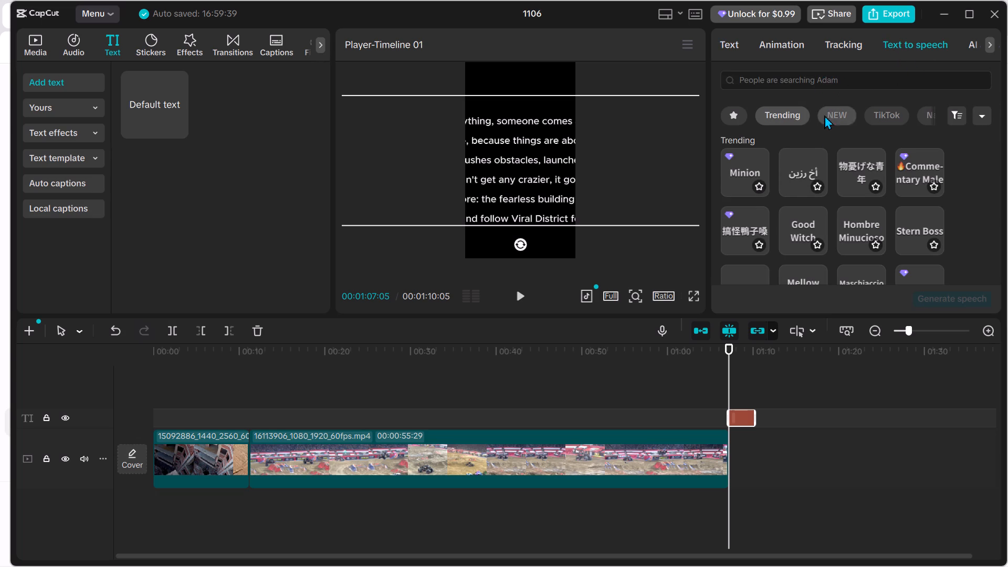
click(789, 173)
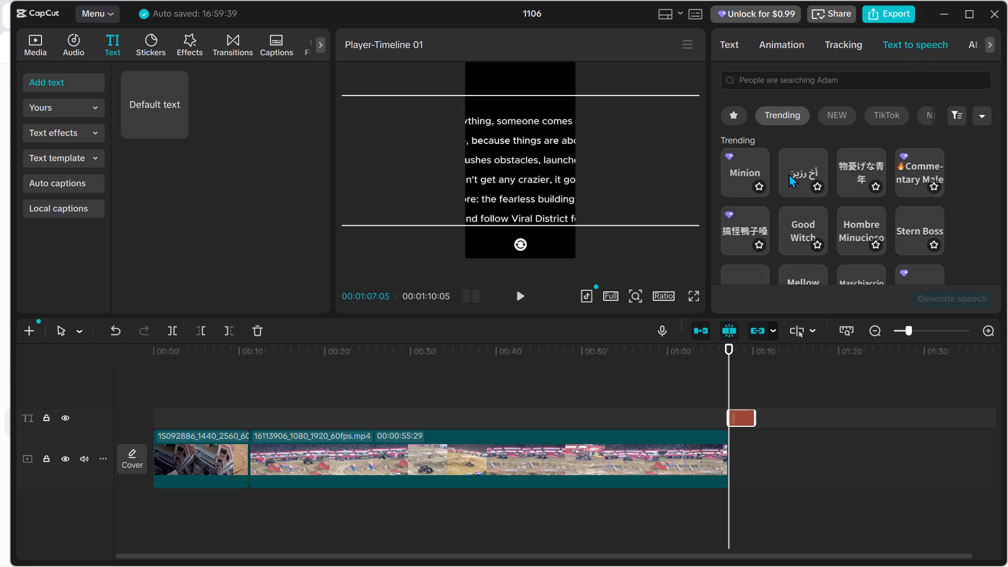
click(789, 173)
double_click(789, 173)
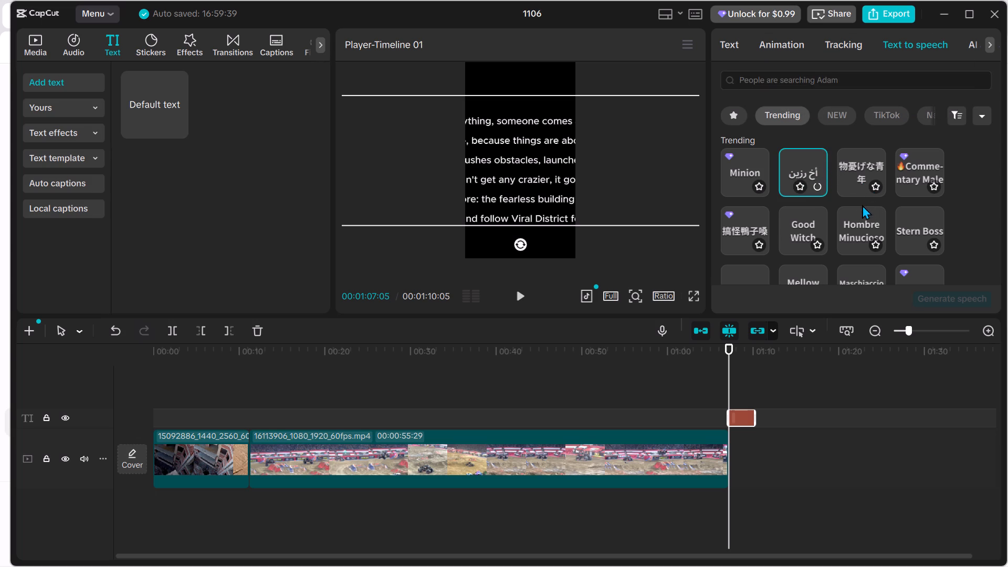
scroll(844, 213, down, 1)
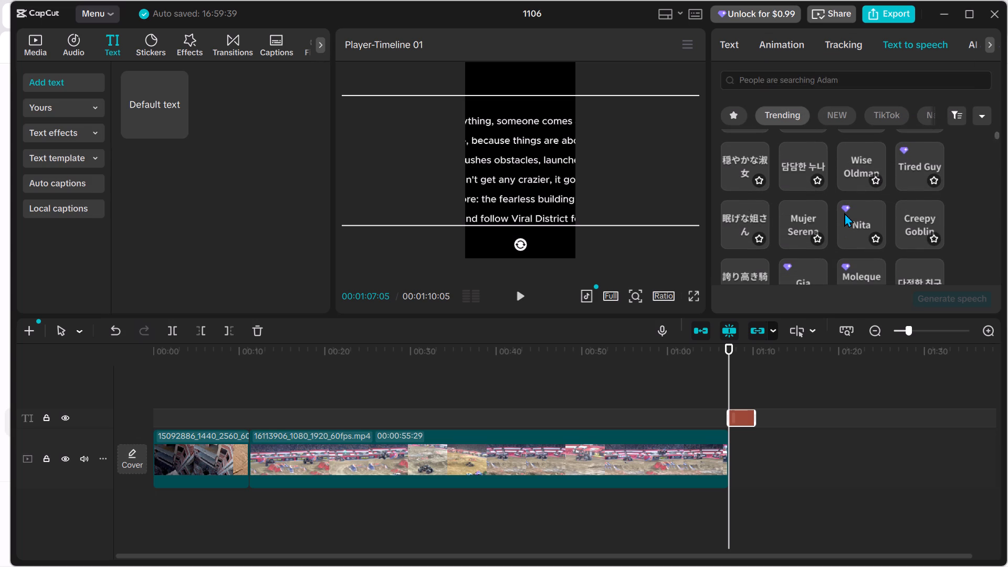
double_click(816, 218)
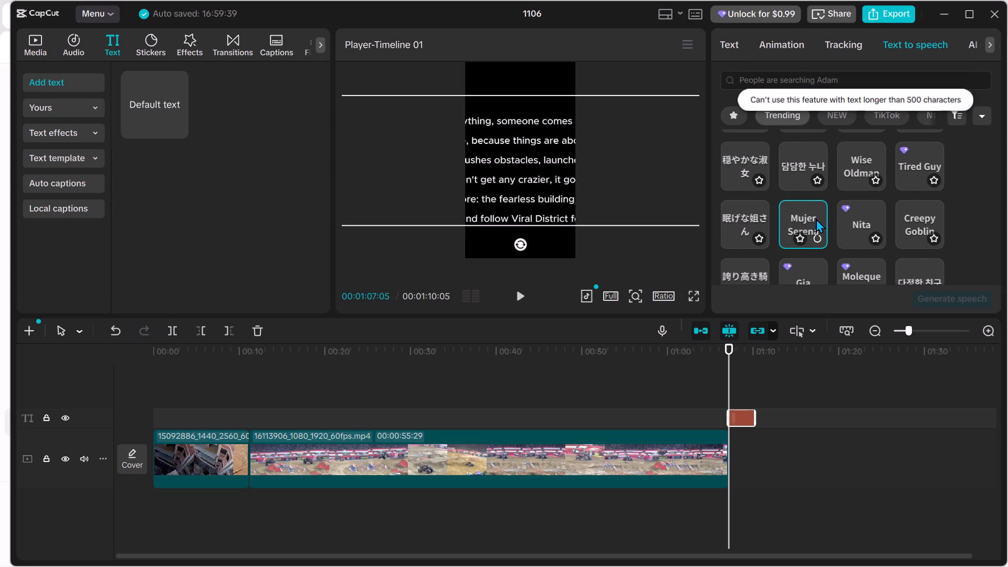
double_click(845, 212)
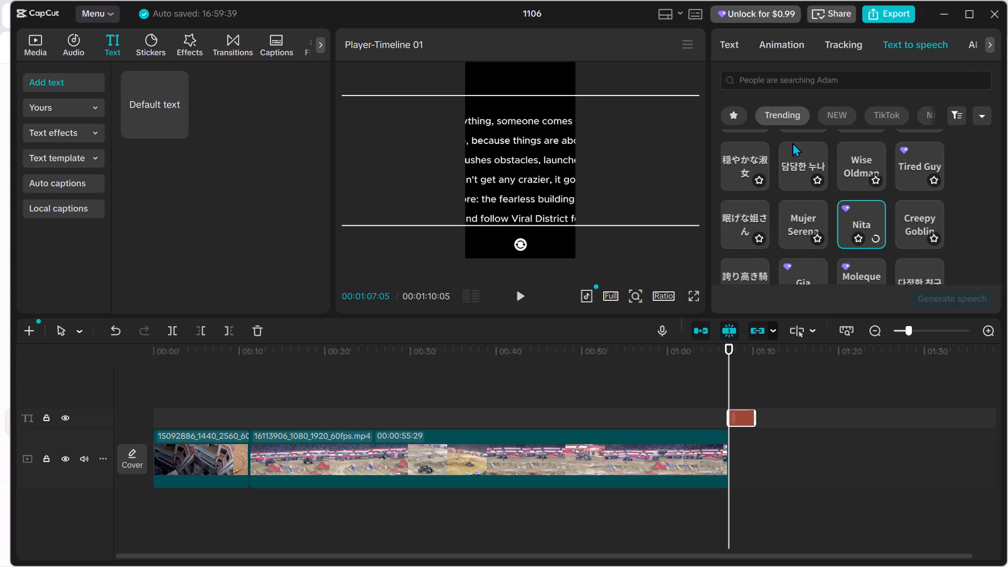
Try the Trending voices Tío Serio and Calm Master on the script, and browse further through that category.
scroll(811, 213, down, 1)
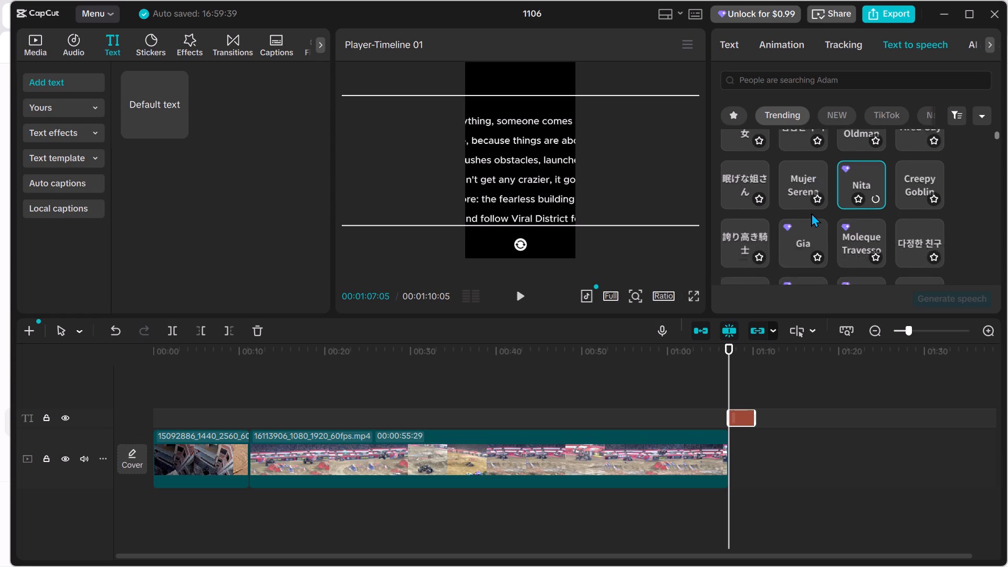
scroll(811, 213, down, 1)
double_click(789, 226)
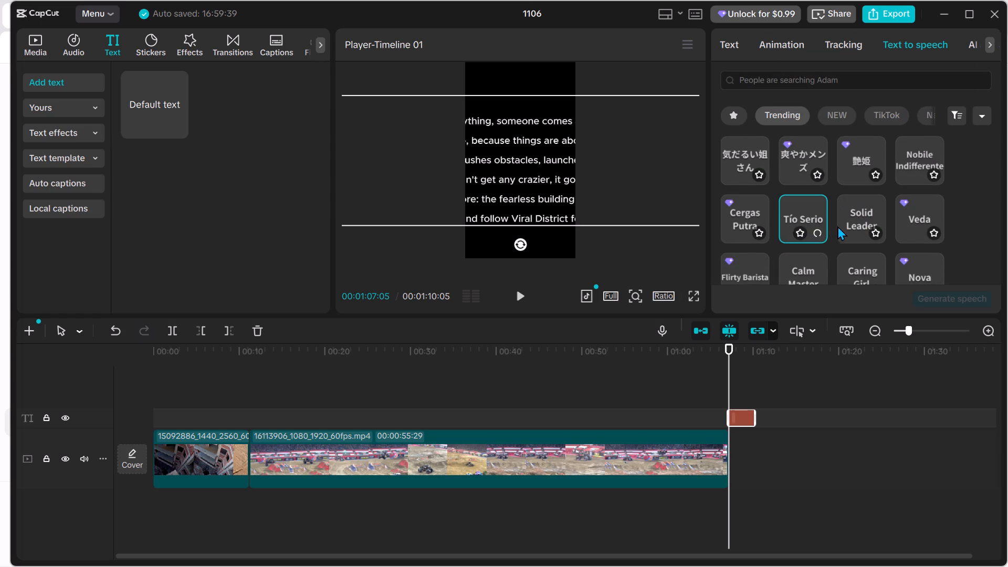
scroll(839, 233, down, 1)
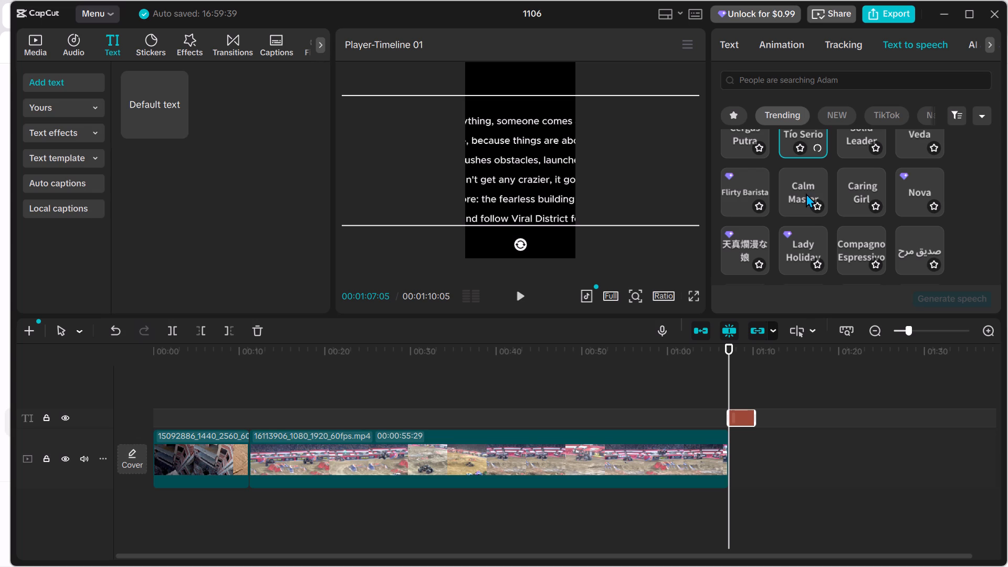
double_click(804, 193)
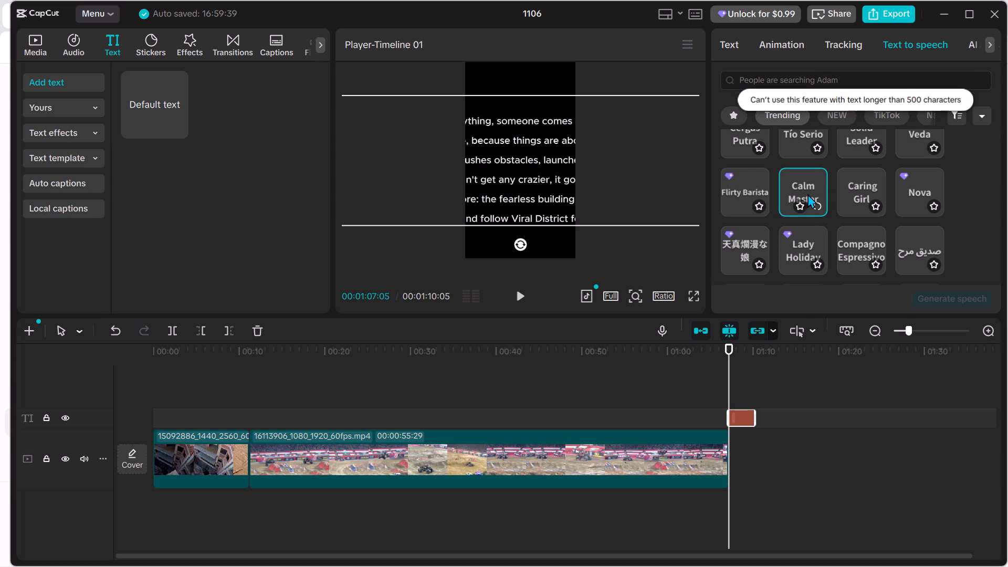
scroll(866, 225, down, 1)
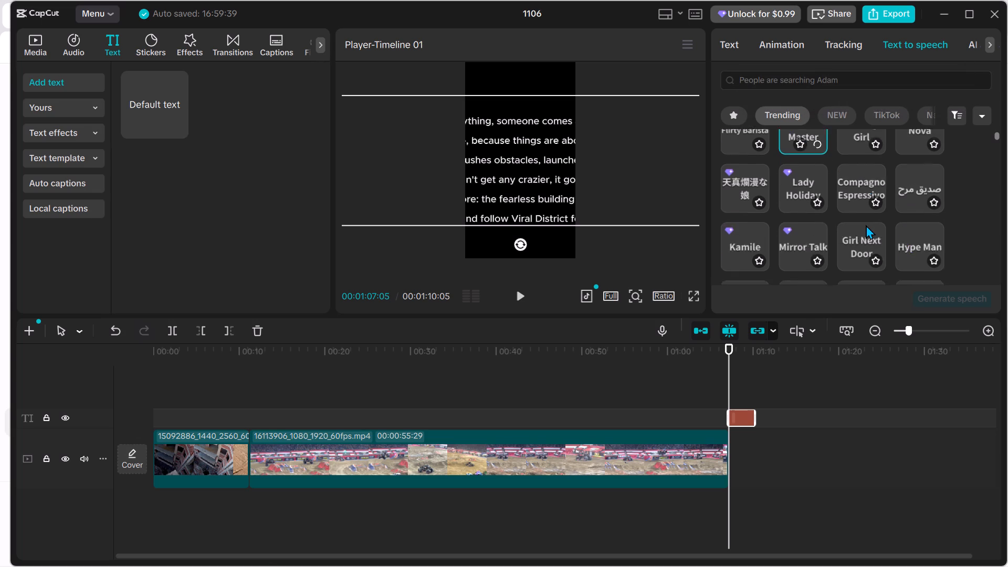
scroll(866, 225, down, 3)
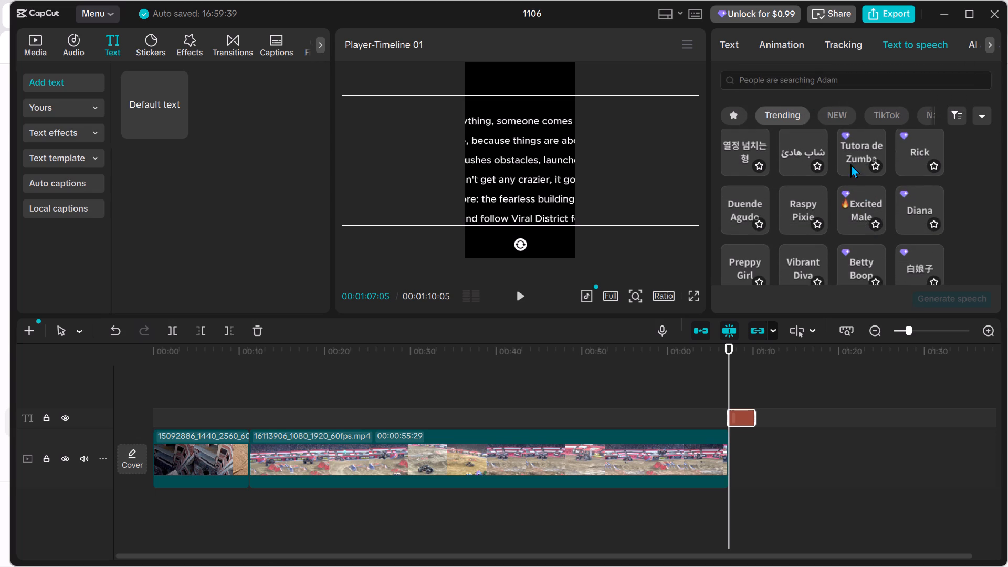
Try the voice 華やかな少女 from the NEW category and Masculino from the TikTok category on the script.
click(839, 122)
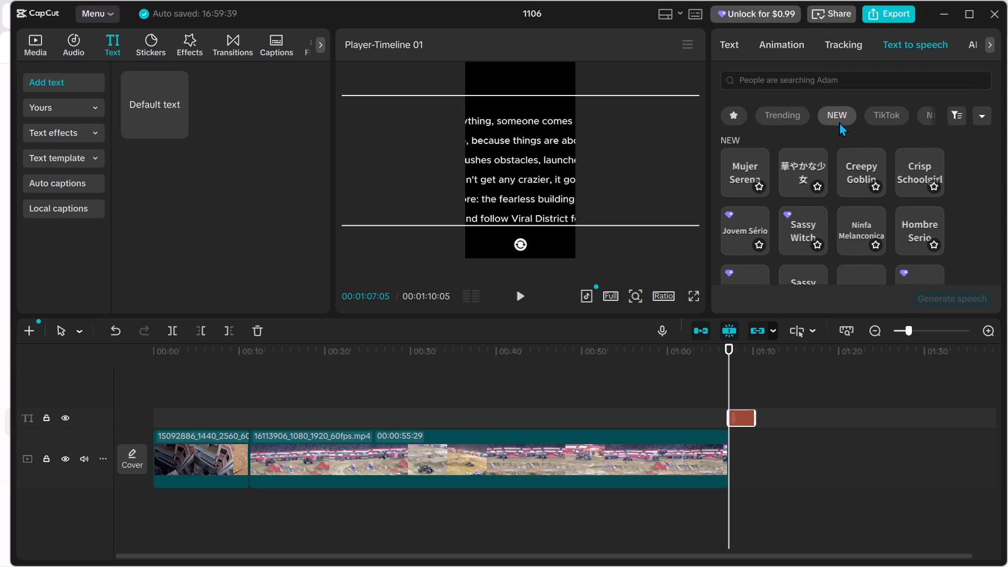
double_click(795, 174)
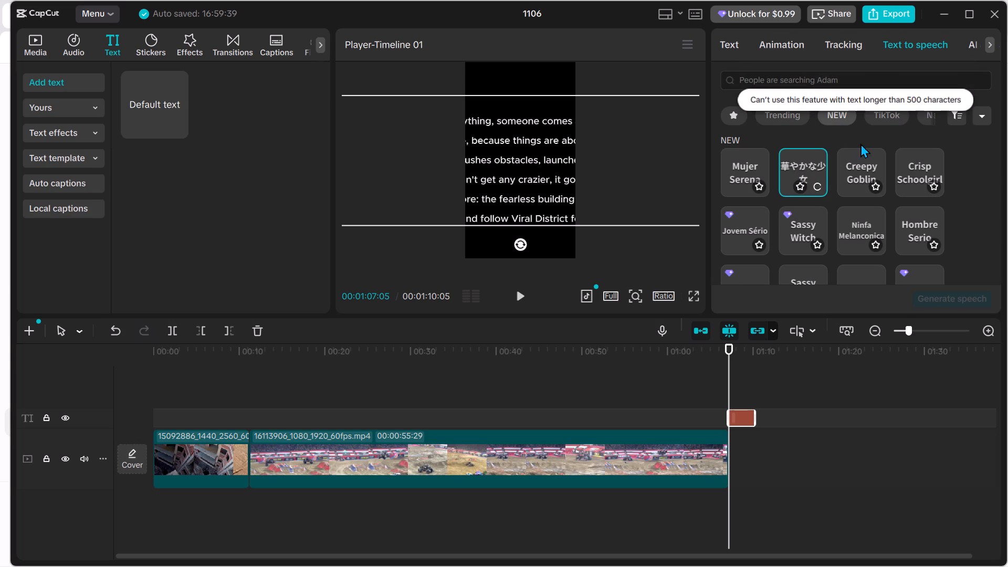
click(880, 120)
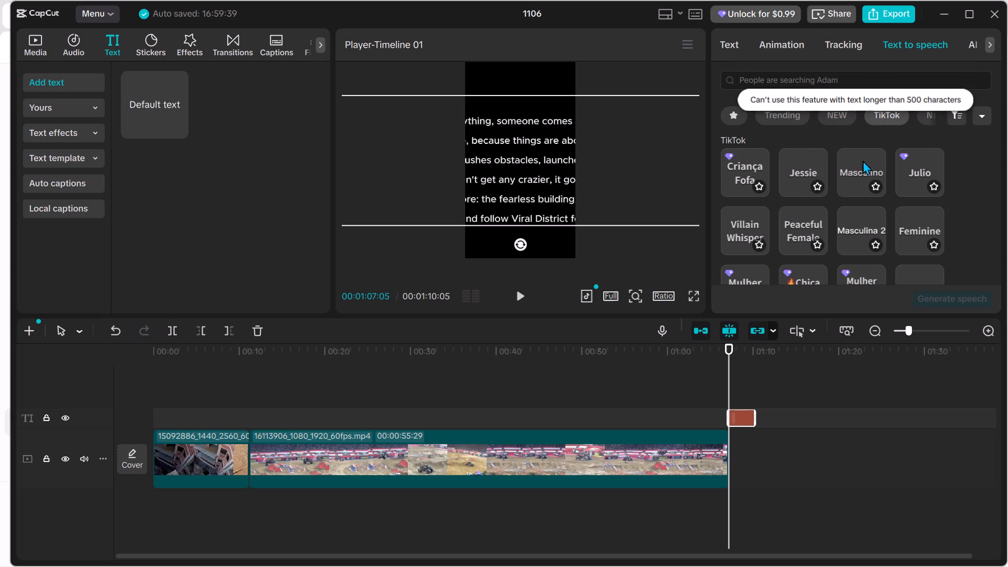
double_click(859, 166)
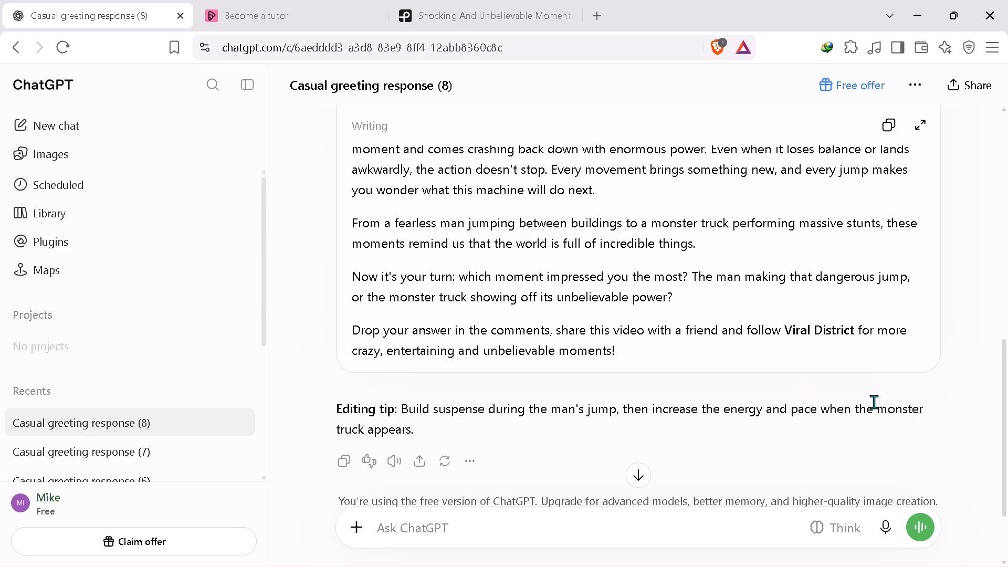
scroll(738, 430, down, 3)
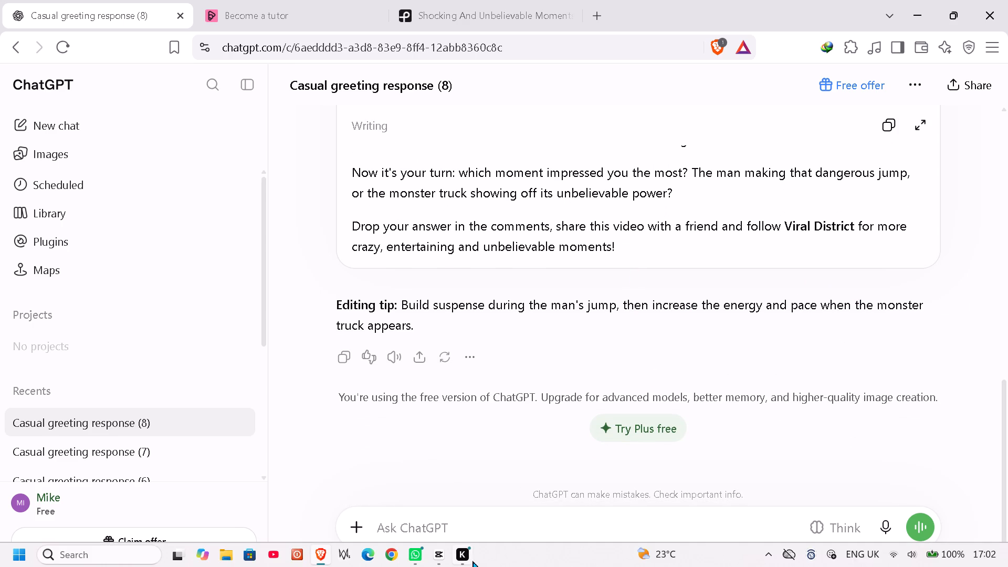
Switch to CapCut and cut the script's last two paragraphs, from "Which one impressed you more" through "unbelievable moments!", keeping them copied.
click(435, 548)
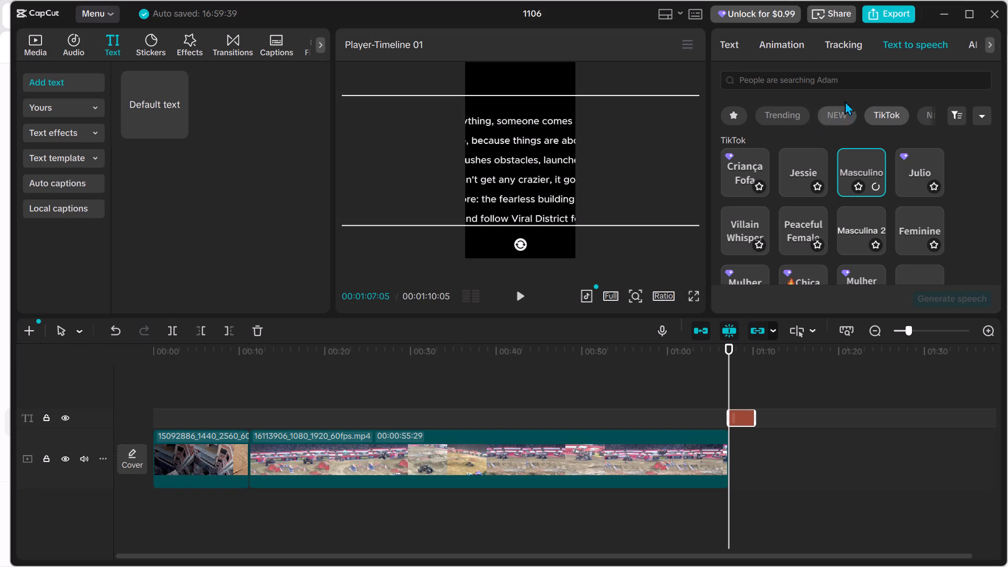
click(722, 43)
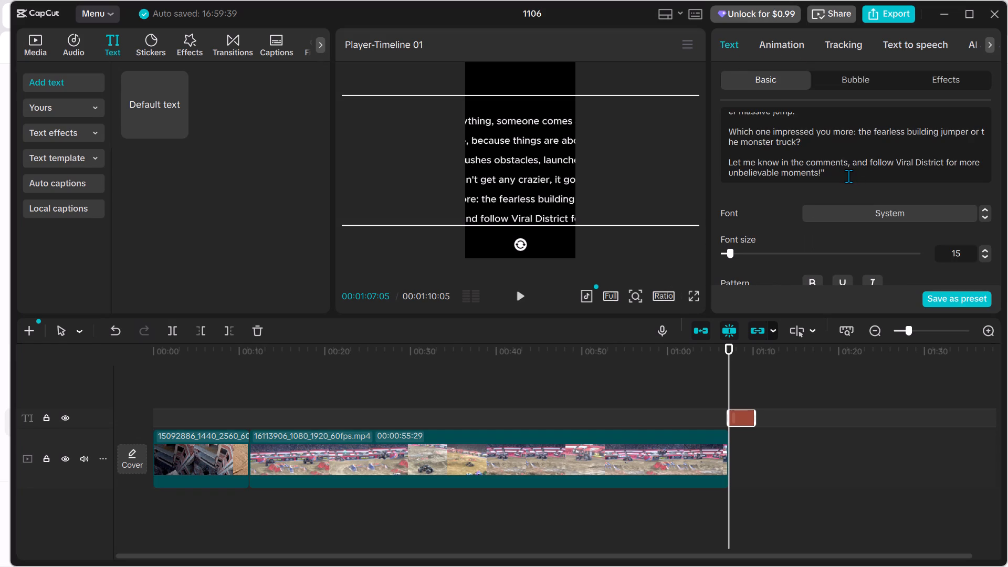
drag(849, 176, 739, 101)
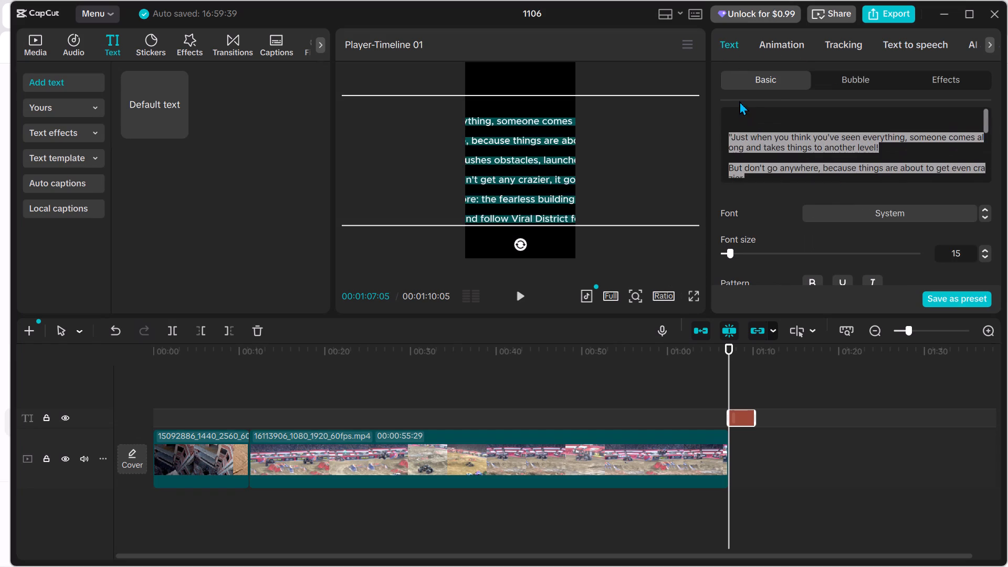
drag(739, 101, 741, 157)
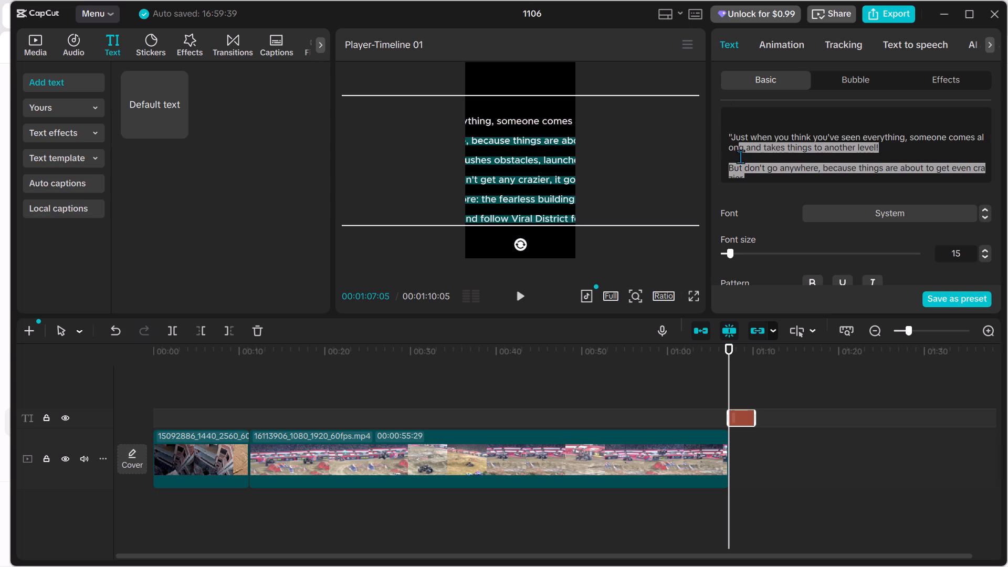
drag(741, 157, 723, 130)
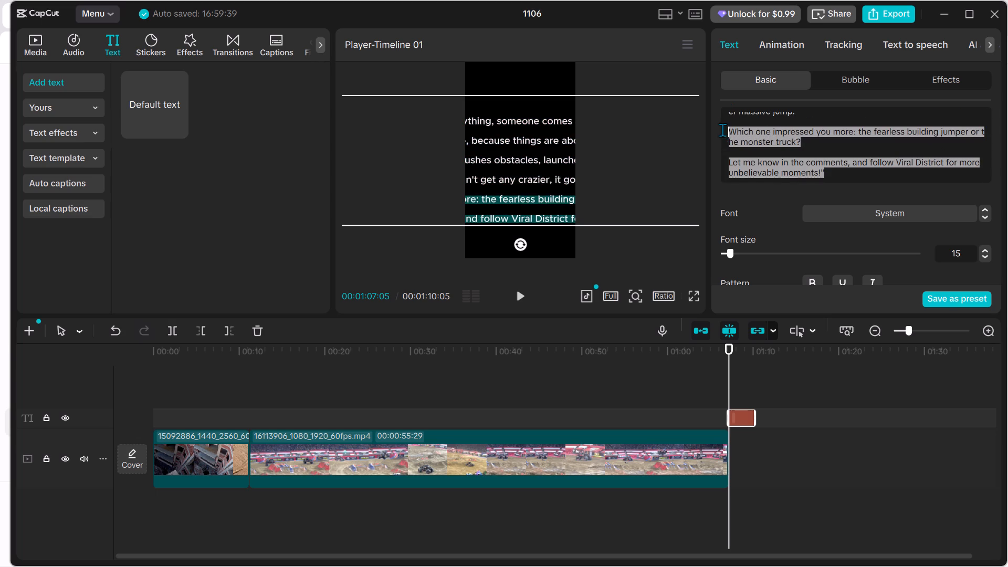
drag(723, 130, 711, 153)
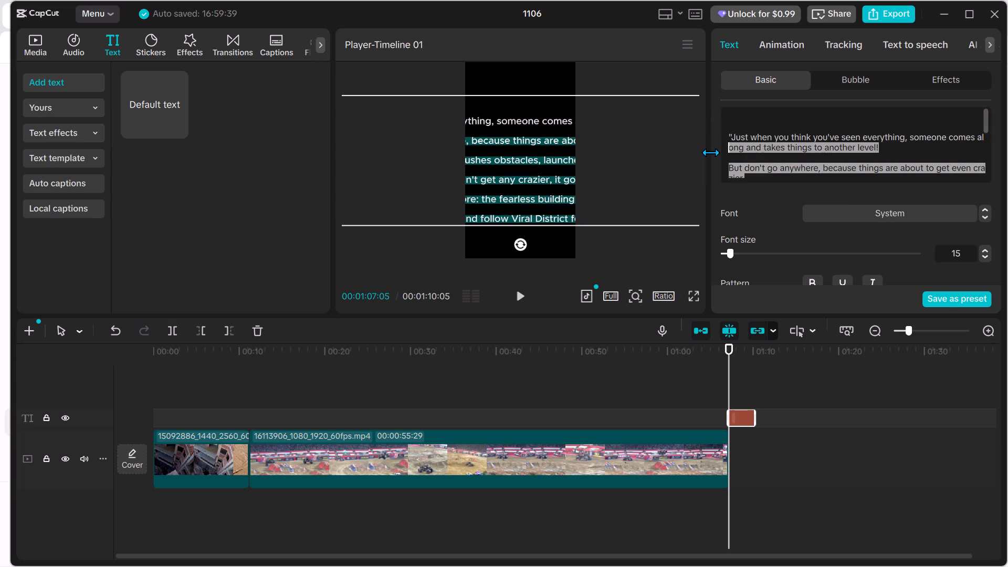
drag(711, 153, 736, 142)
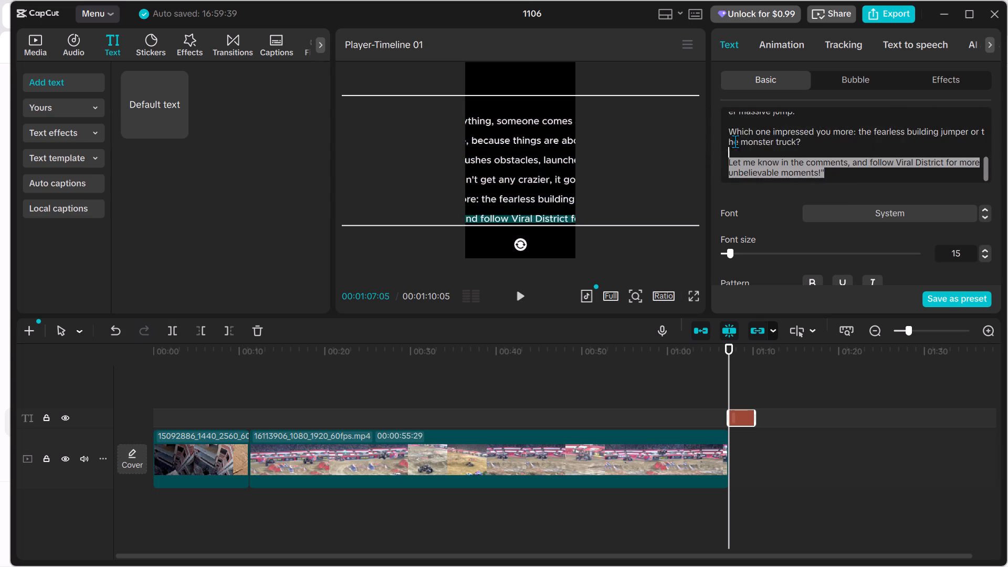
drag(736, 142, 716, 141)
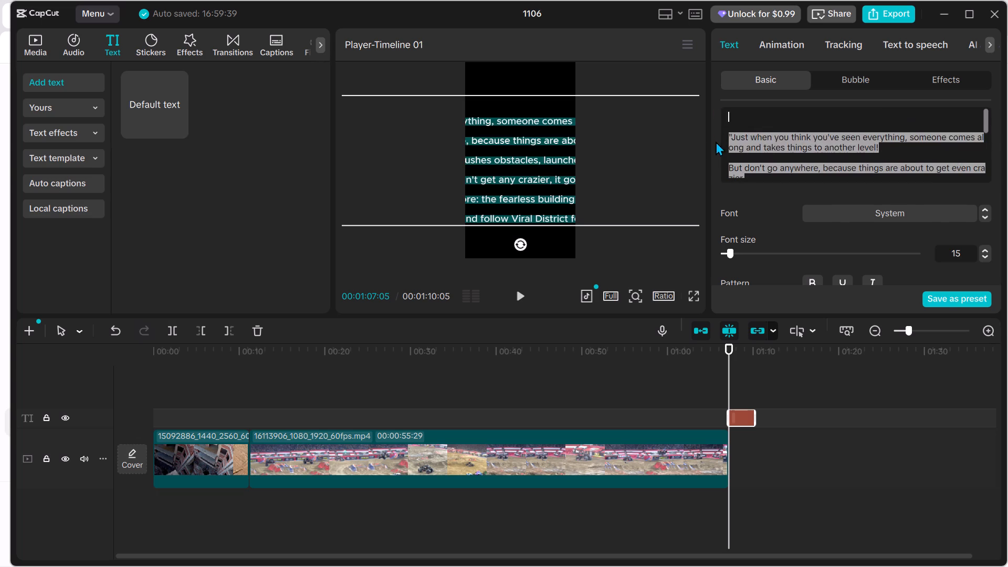
drag(716, 141, 741, 104)
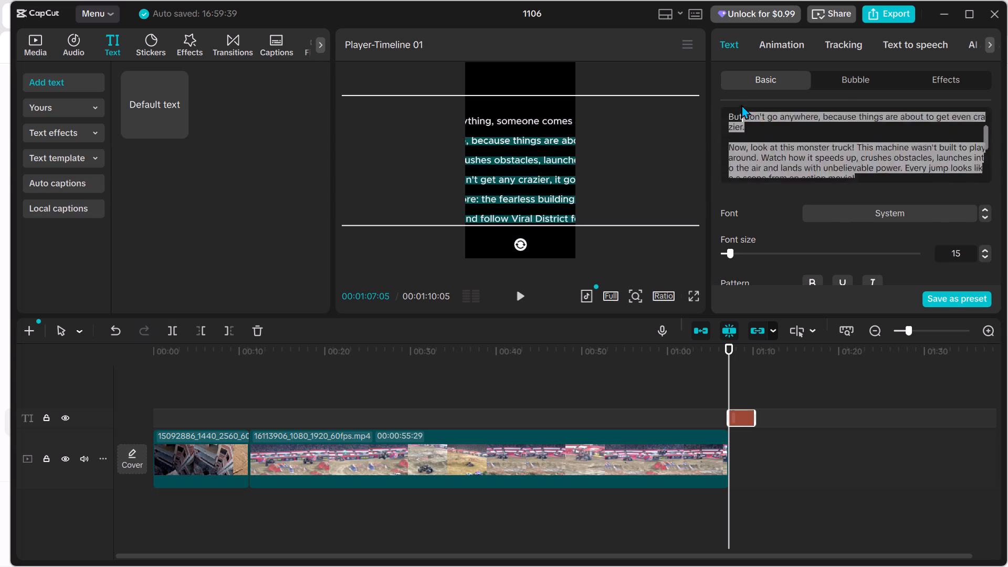
drag(741, 104, 716, 148)
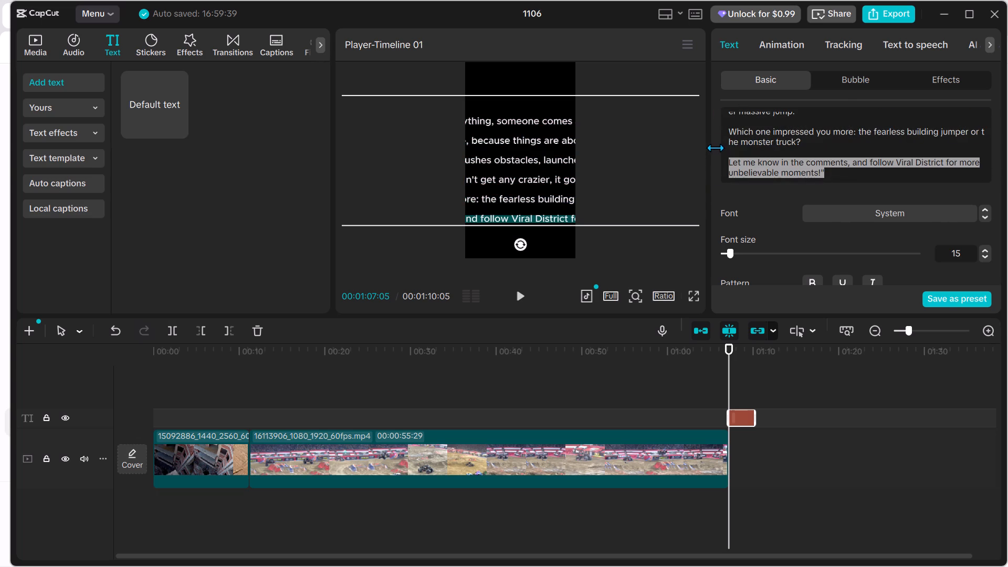
drag(716, 148, 728, 117)
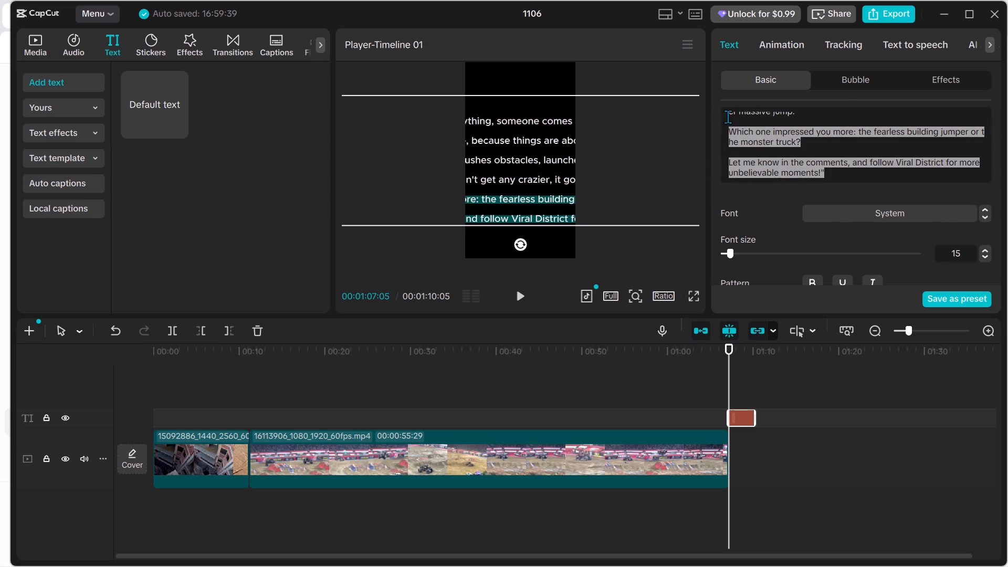
drag(728, 117, 724, 114)
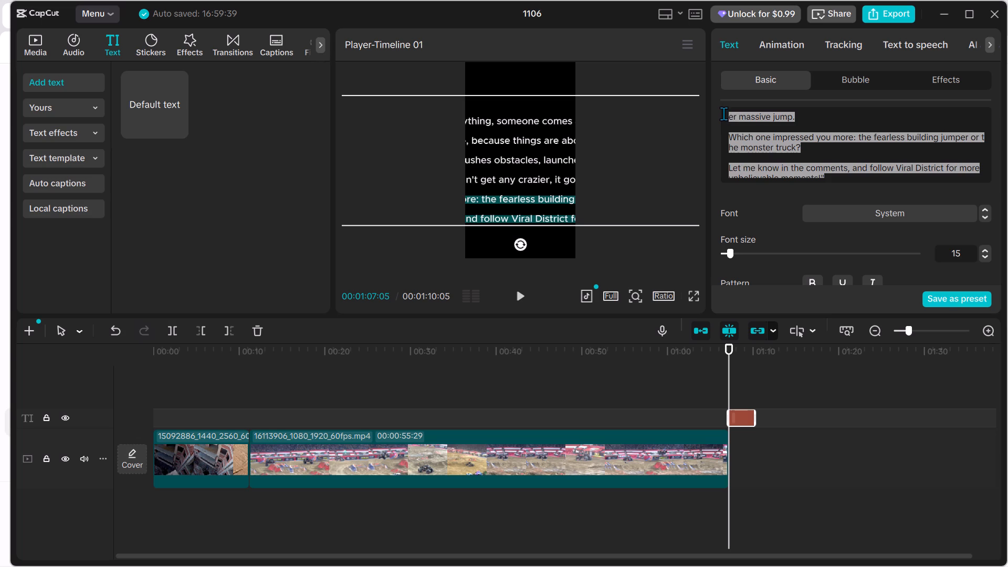
drag(724, 114, 724, 112)
drag(724, 112, 724, 154)
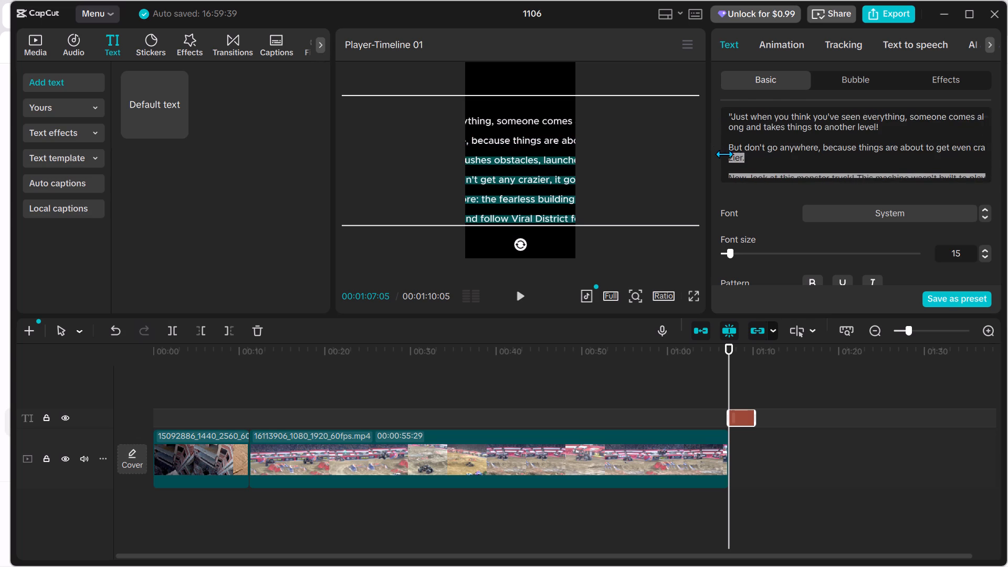
drag(724, 154, 738, 170)
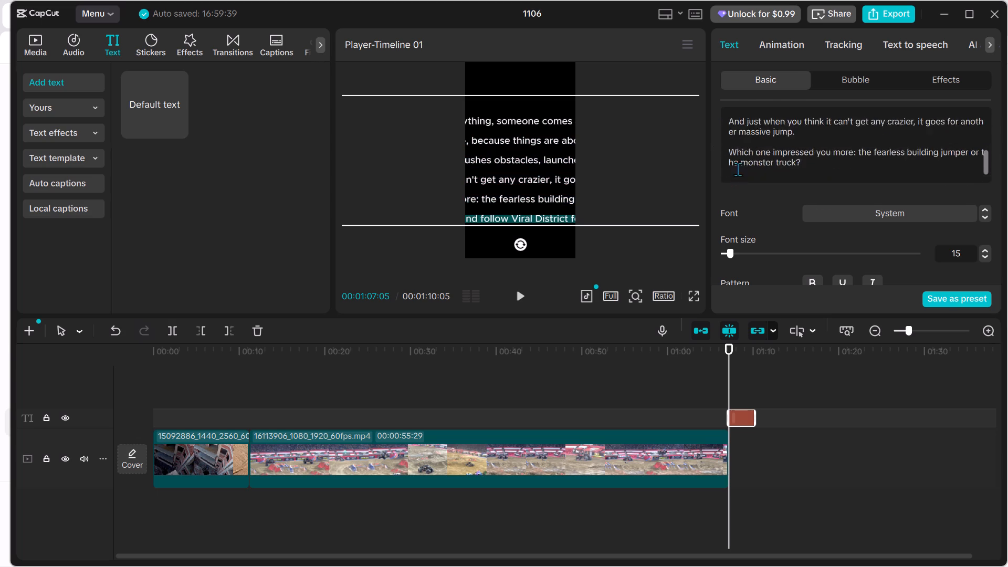
drag(738, 170, 730, 117)
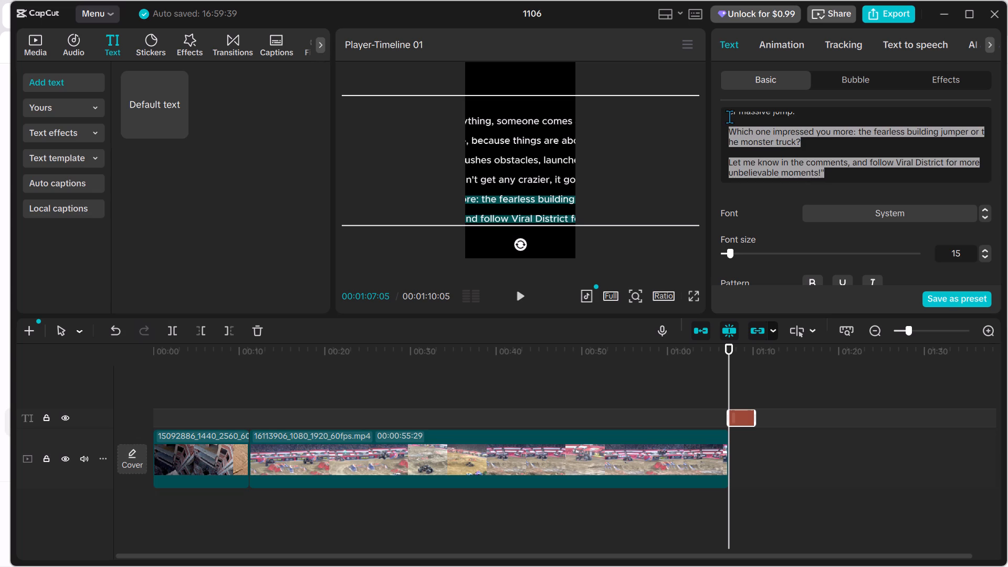
drag(730, 117, 734, 177)
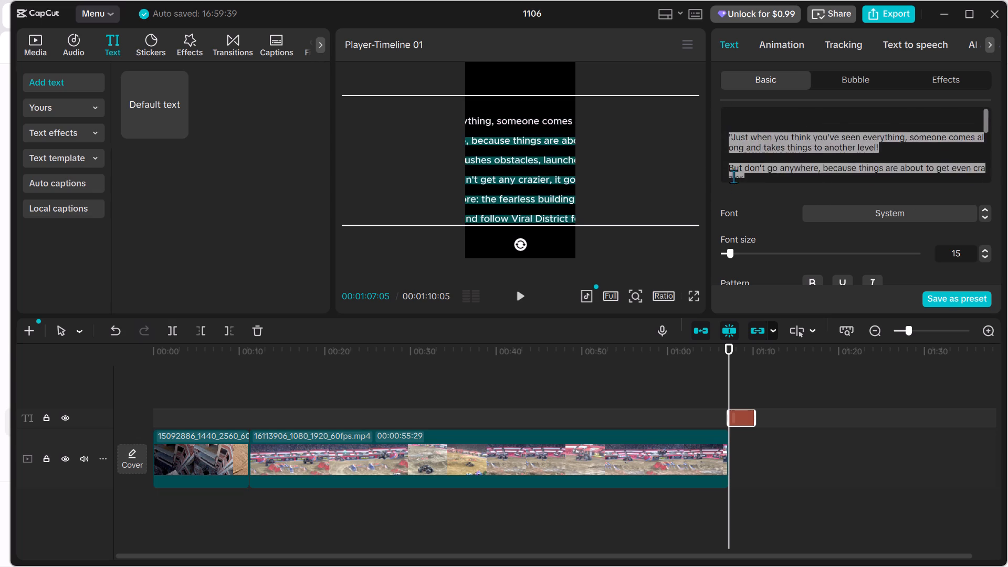
drag(734, 177, 723, 149)
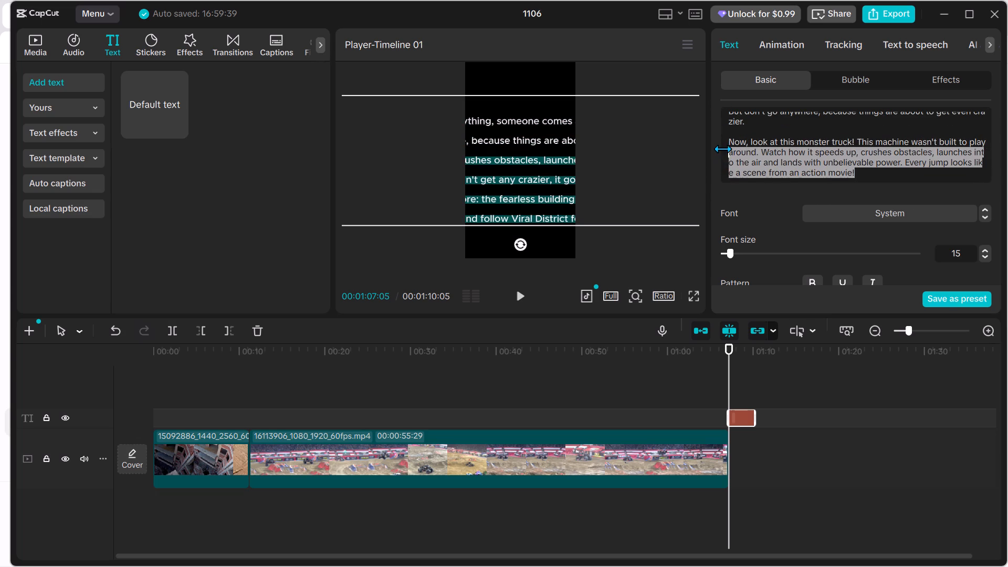
drag(723, 149, 723, 143)
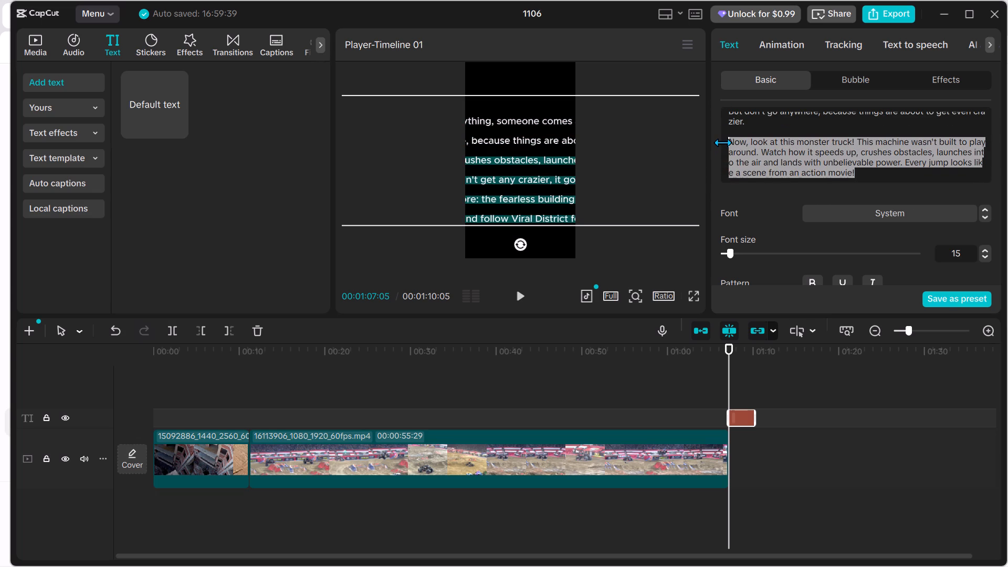
drag(723, 143, 703, 136)
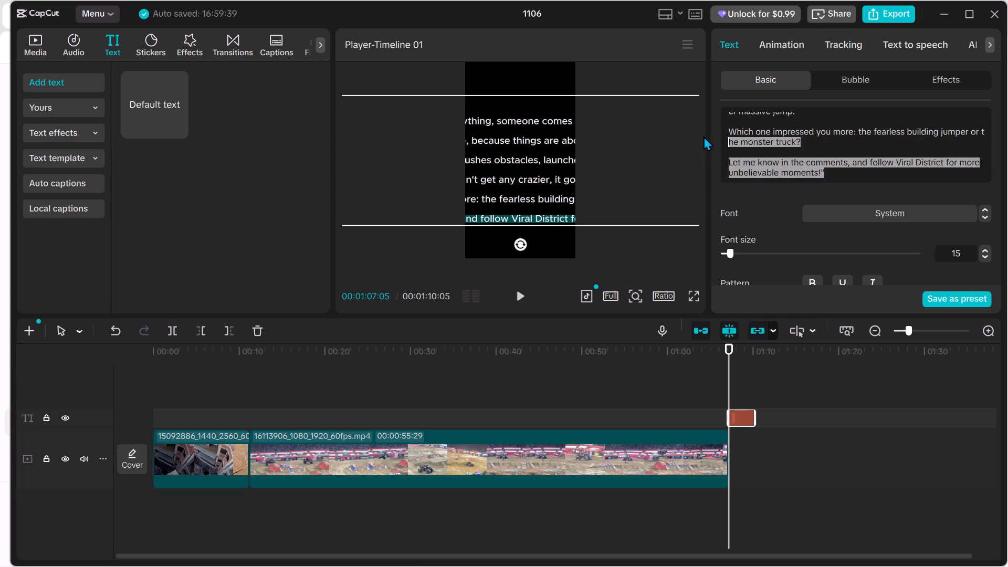
drag(703, 136, 716, 170)
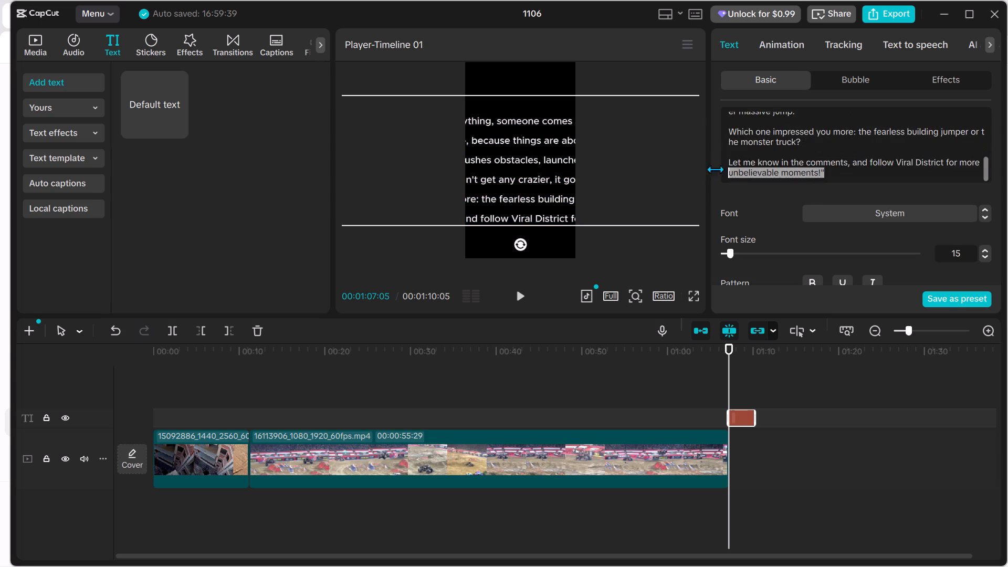
drag(716, 170, 729, 124)
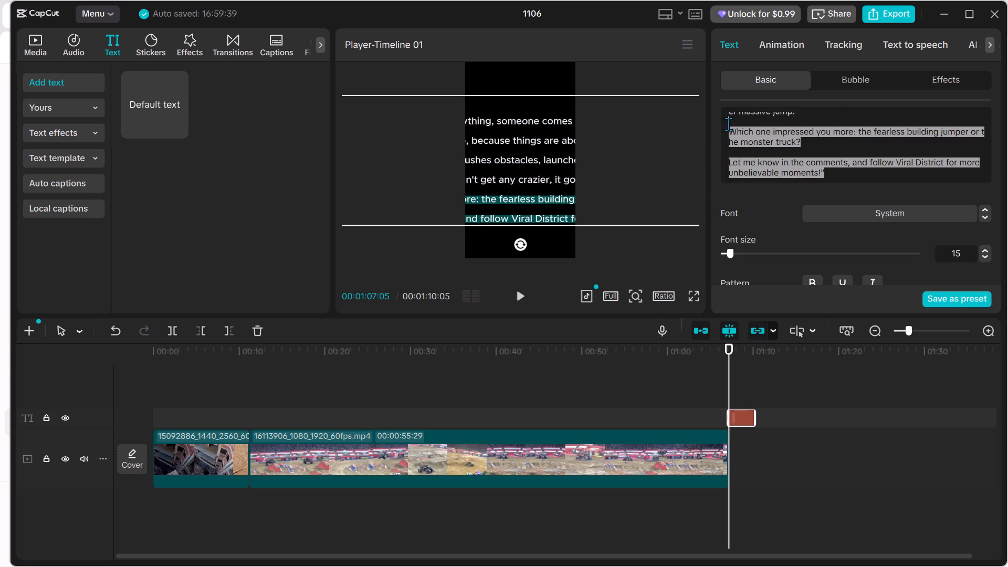
drag(729, 124, 728, 117)
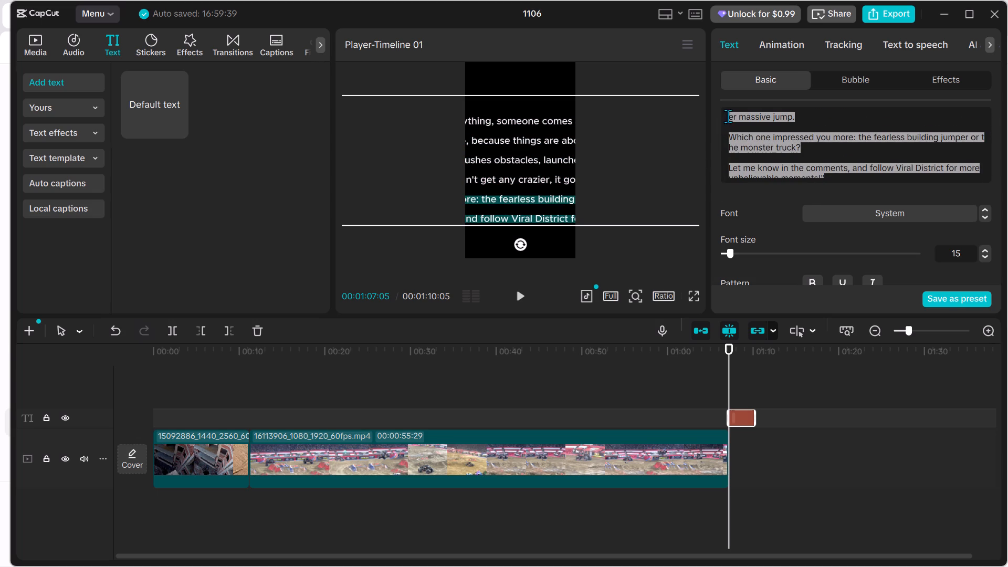
drag(728, 117, 729, 125)
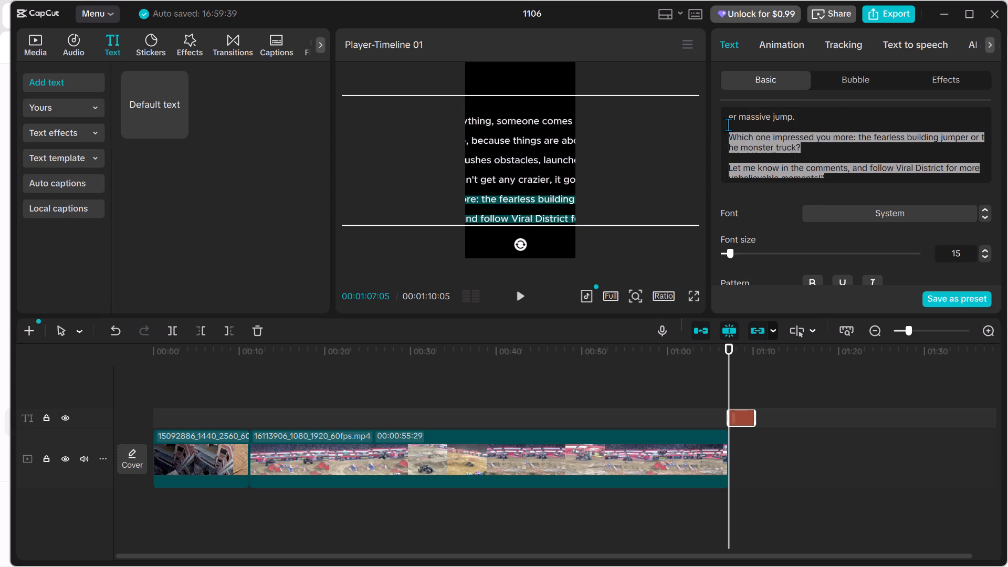
key(ctrl+c)
key(BackSpace)
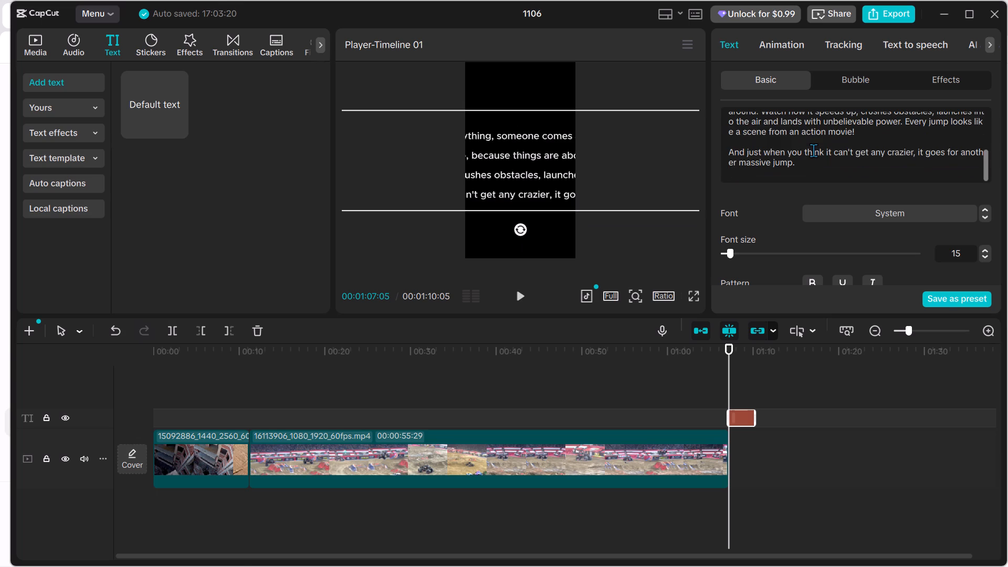
Generate speech from the shortened script with the TikTok voice Jessie.
click(921, 48)
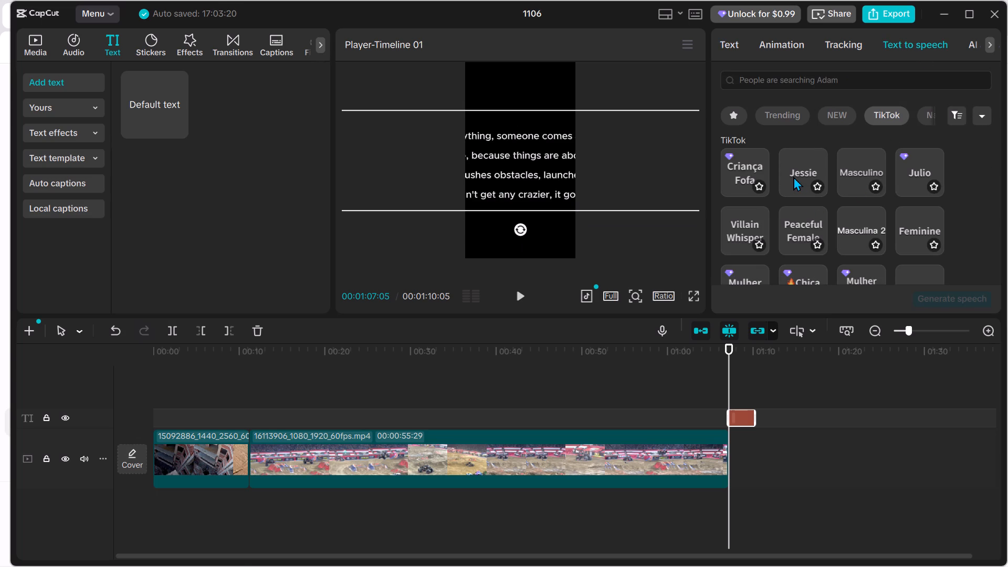
double_click(793, 176)
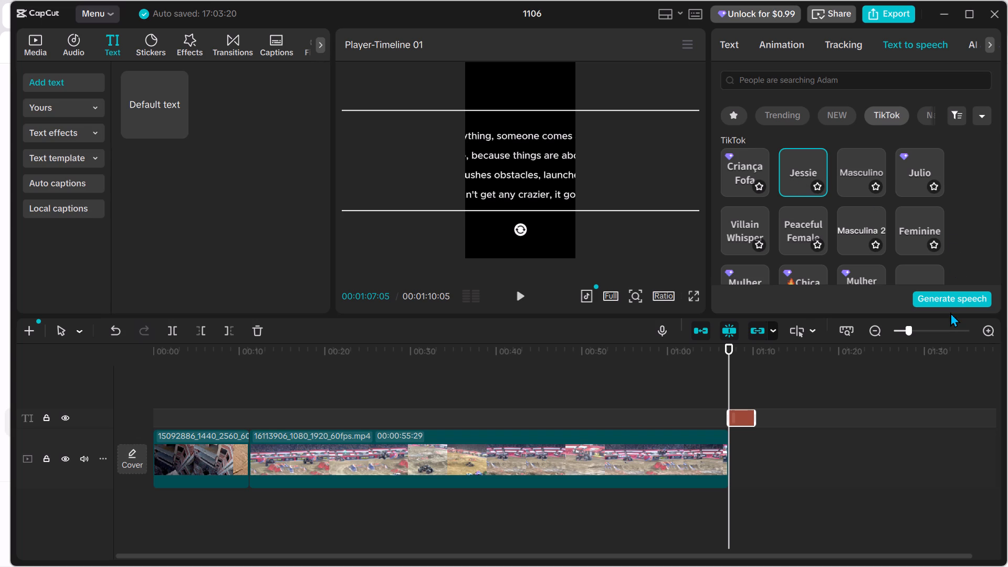
click(937, 294)
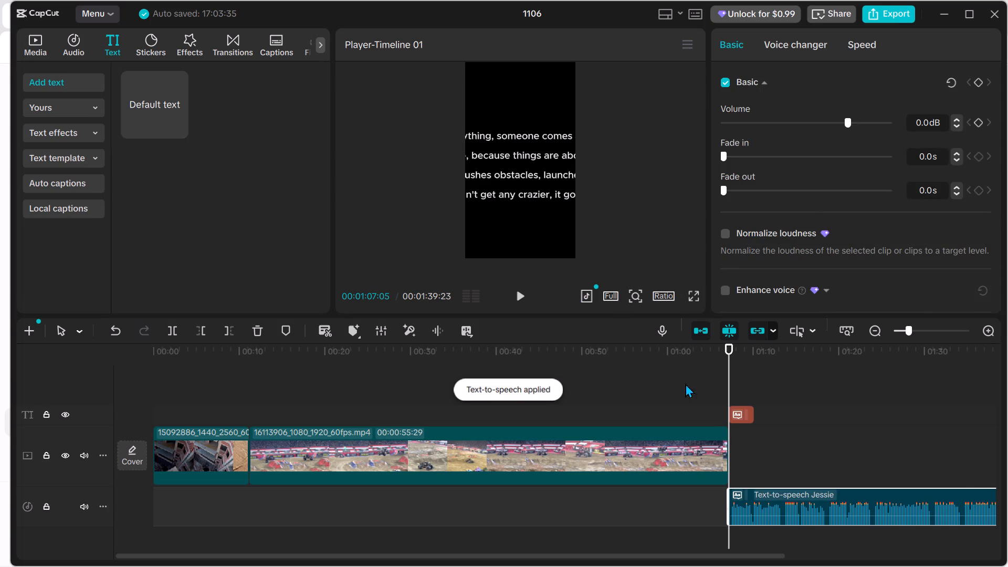
Move the Jessie narration clip to the start of the timeline, beneath the first video clip.
drag(822, 499, 556, 514)
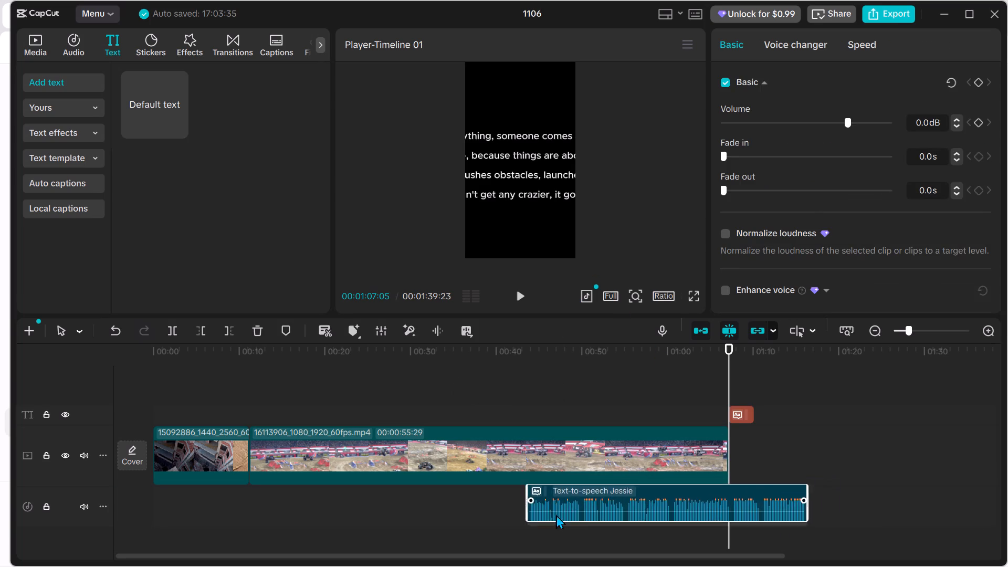
drag(556, 514, 243, 492)
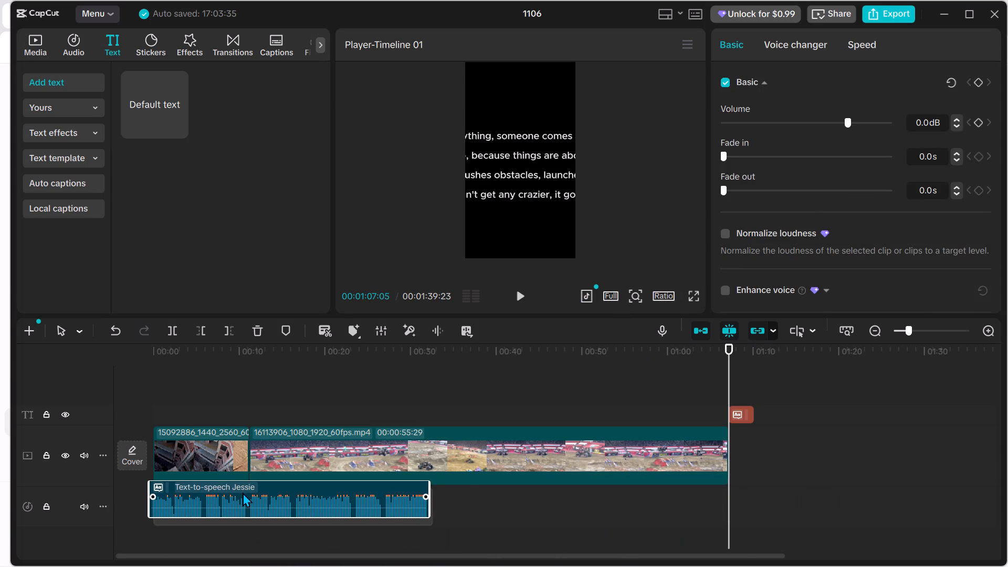
drag(243, 492, 255, 506)
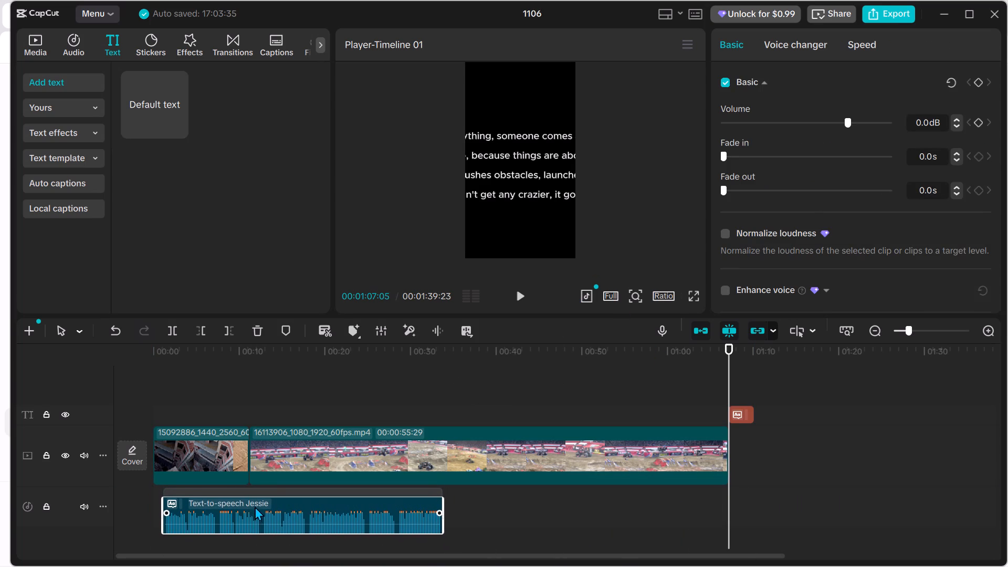
drag(255, 506, 247, 498)
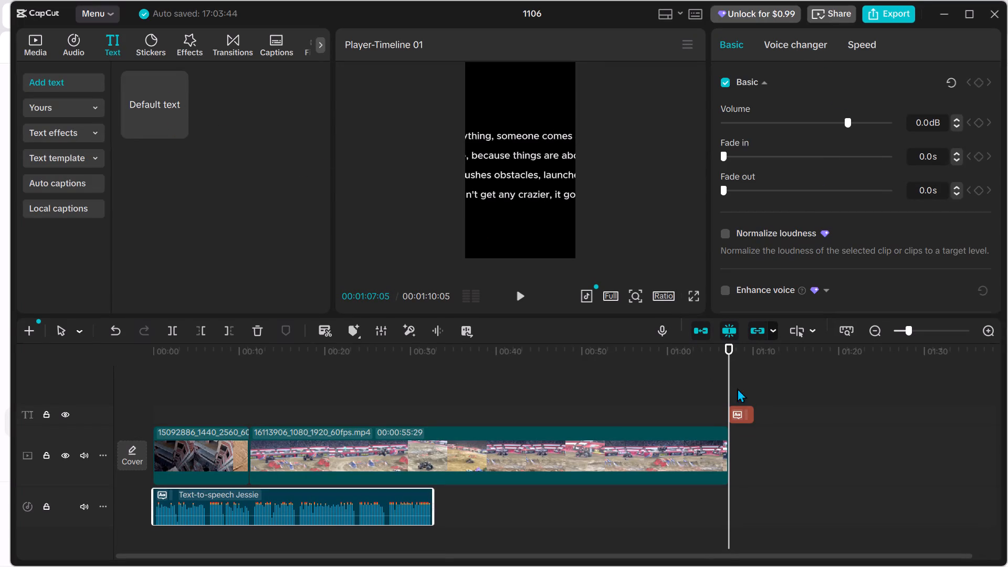
Replace the text clip's whole script with the cut paragraphs, from "Which one impressed you more" through "unbelievable moments!".
click(745, 414)
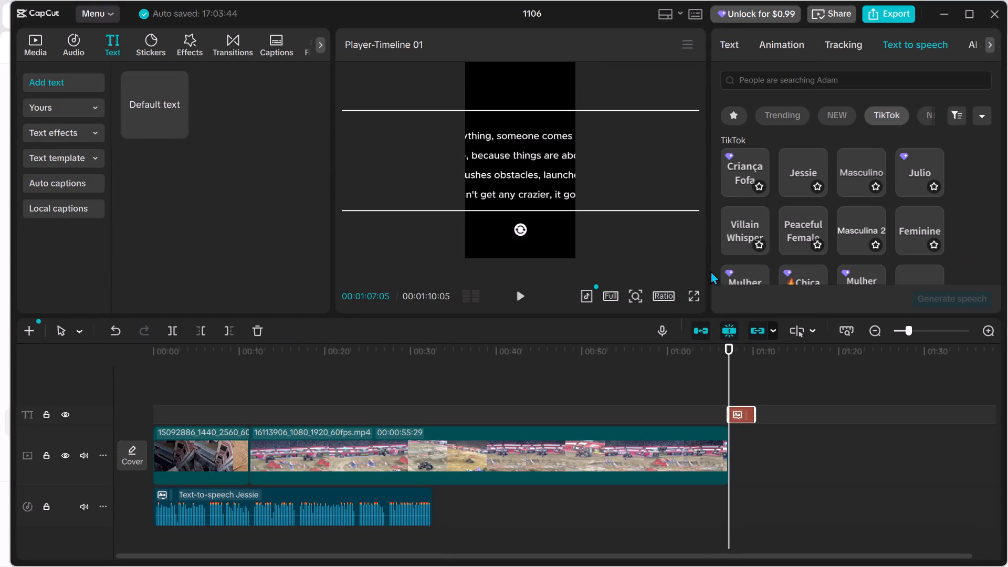
click(727, 48)
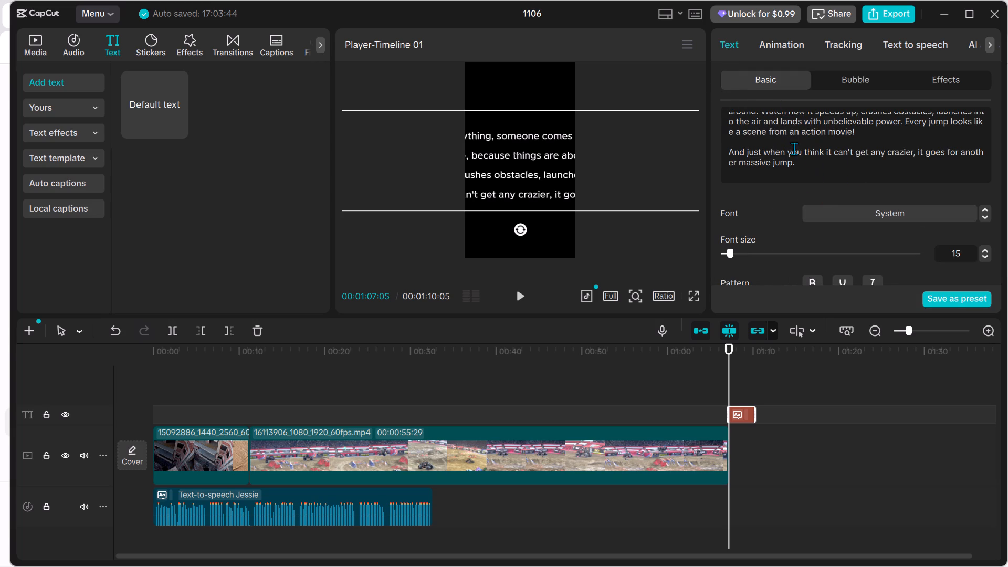
click(807, 160)
key(ctrl+a)
key(BackSpace)
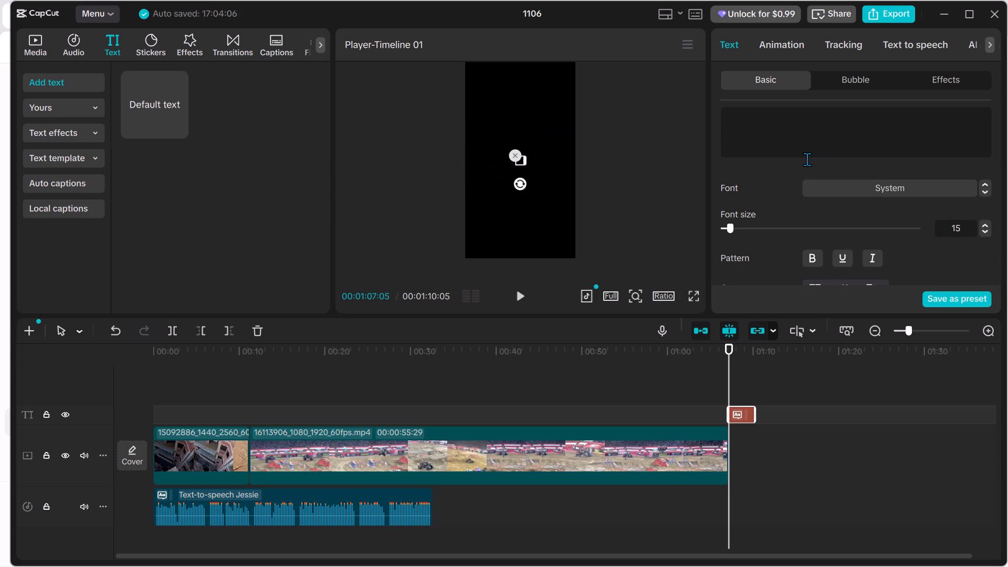
key(ctrl+v)
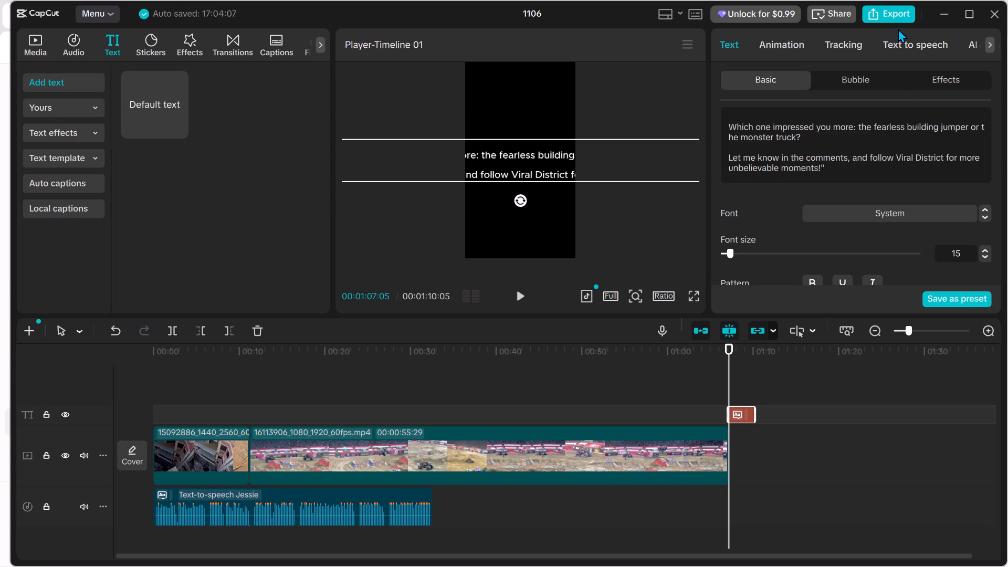
Generate speech from the closing paragraphs with the TikTok voice Jessie.
click(898, 43)
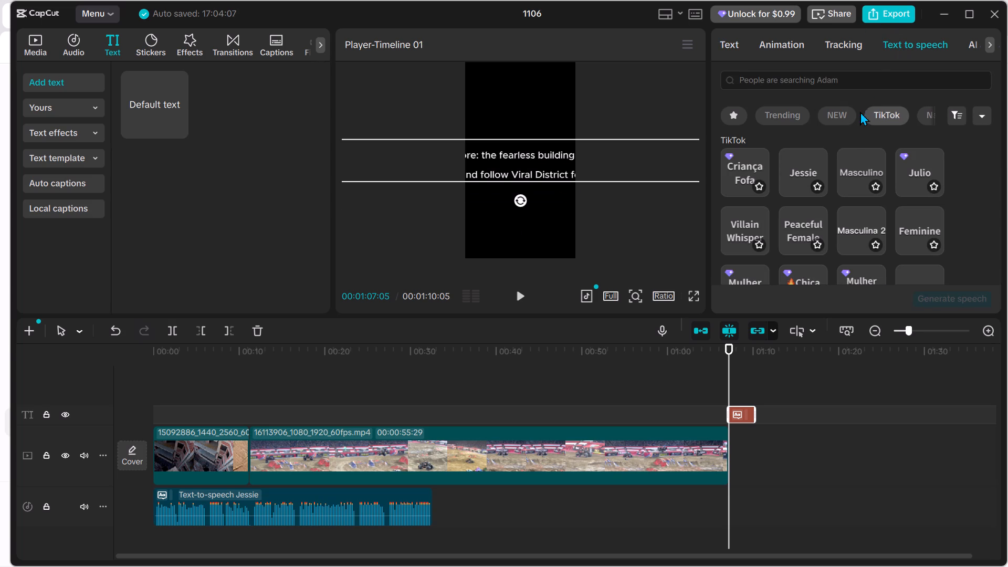
double_click(816, 171)
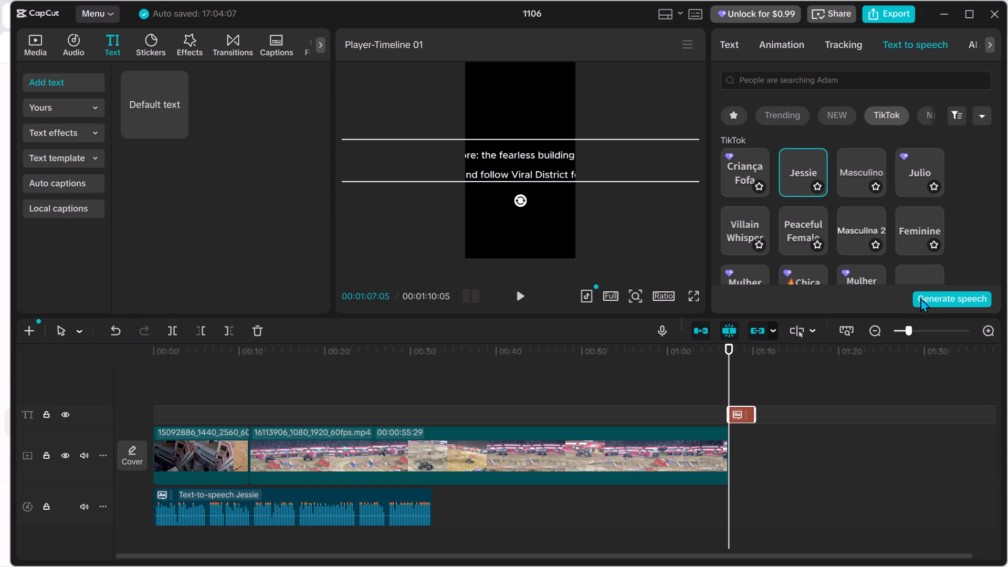
click(920, 298)
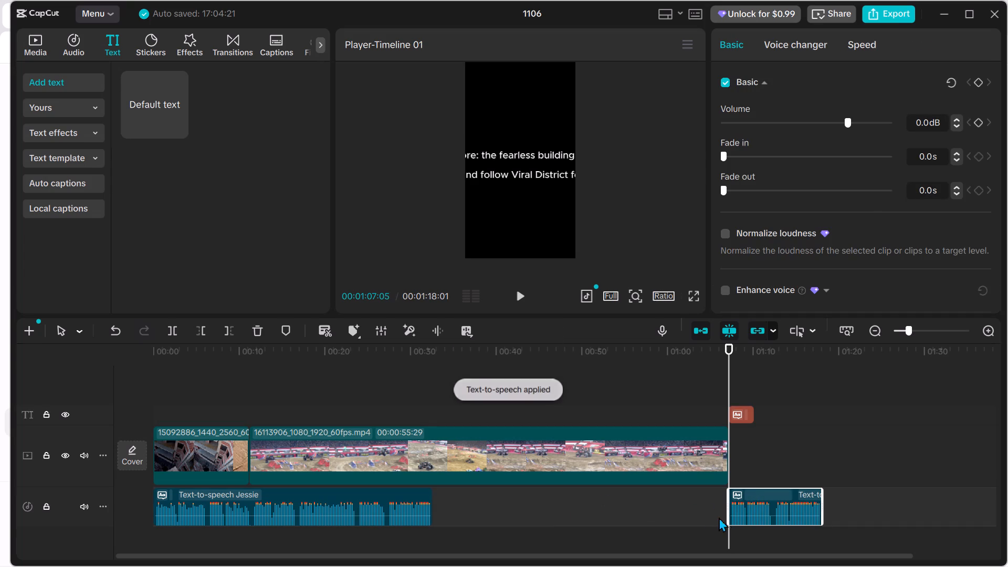
Move the second Jessie narration clip directly against the end of the first narration clip on the audio track.
drag(749, 510, 493, 498)
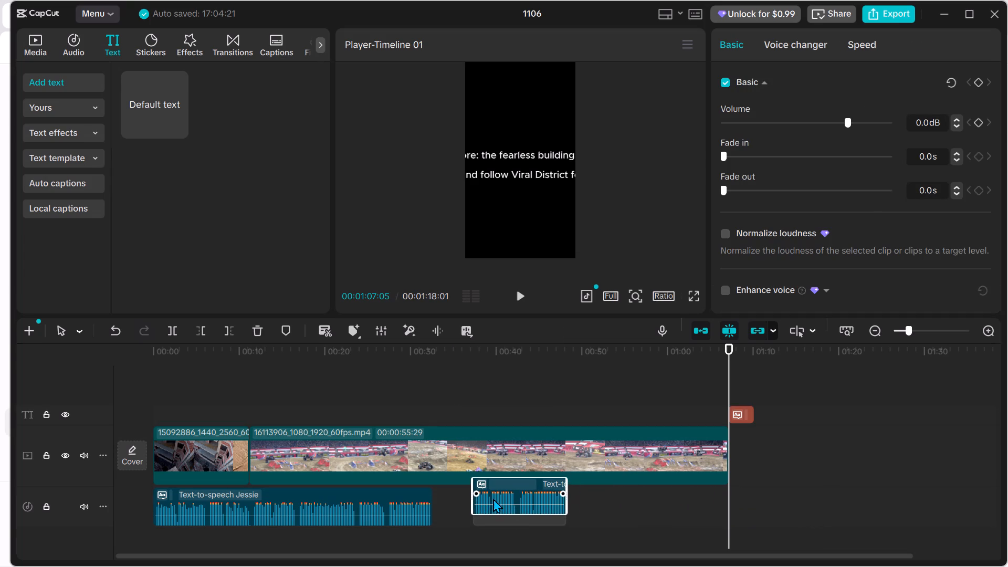
drag(493, 498, 456, 507)
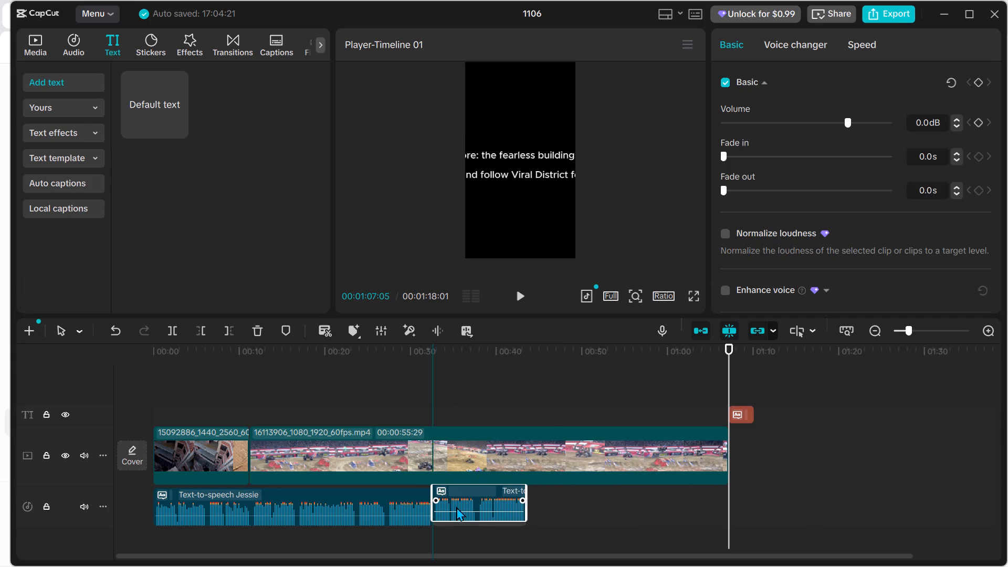
drag(456, 507, 456, 507)
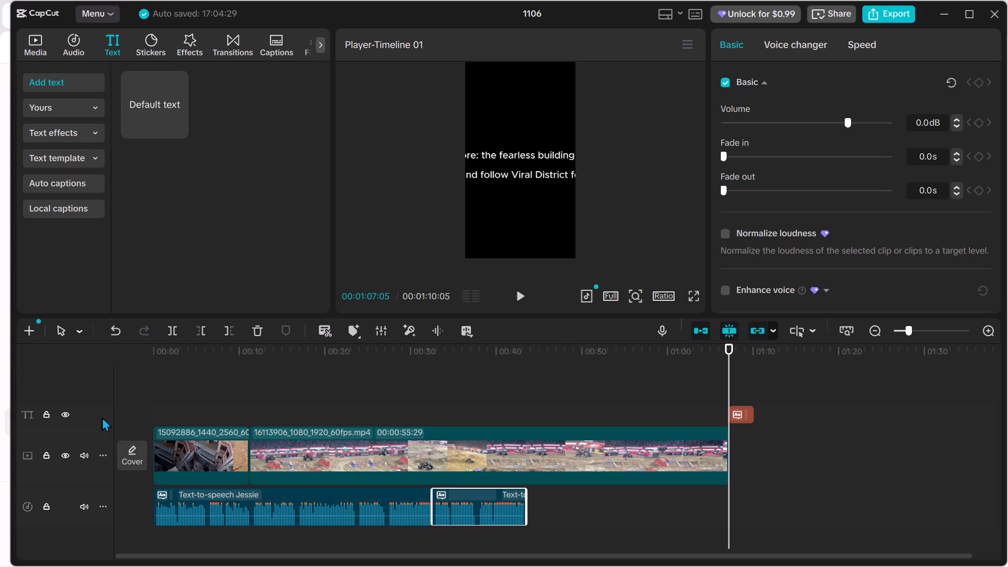
Play the video from the start of the timeline to review the narration against the footage.
click(154, 393)
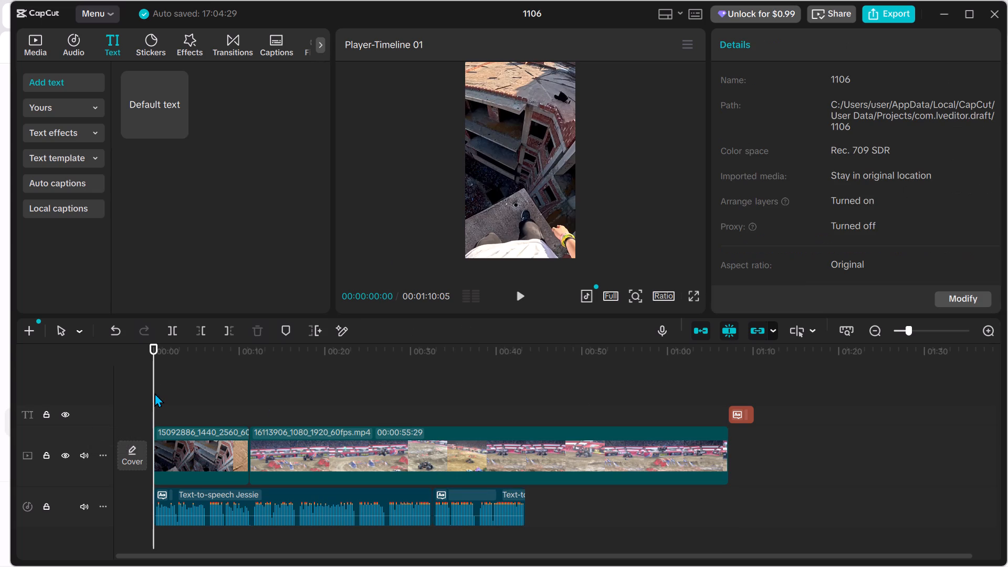
click(523, 294)
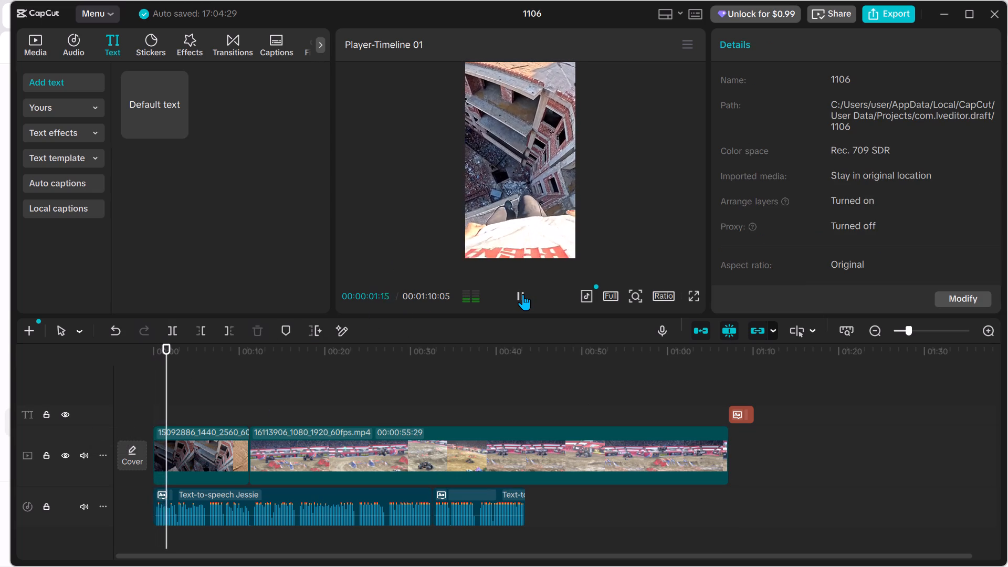
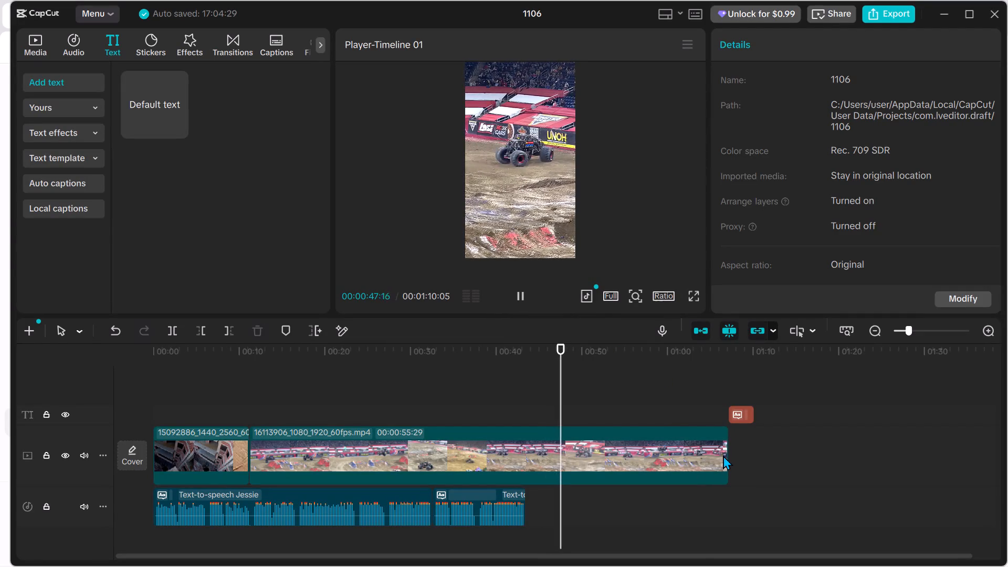
Review the monster truck footage beyond the end of the narration, stop playback and return the playhead to the timeline start.
click(519, 296)
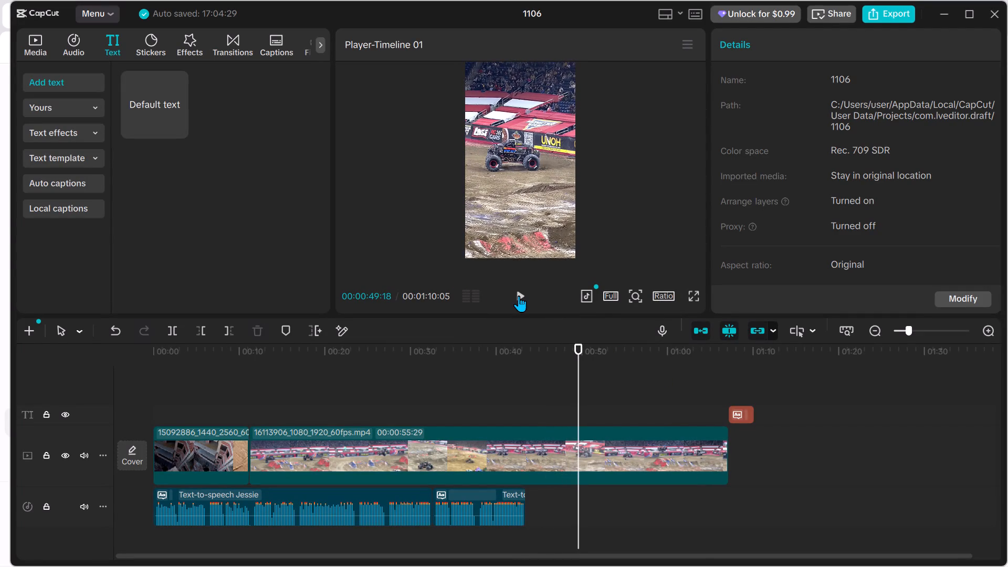
click(519, 296)
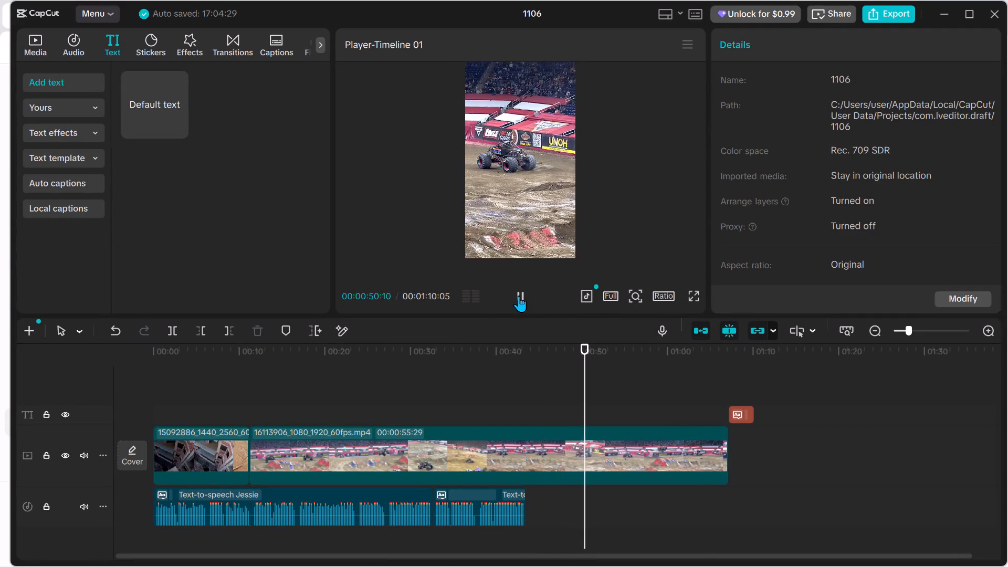
click(519, 296)
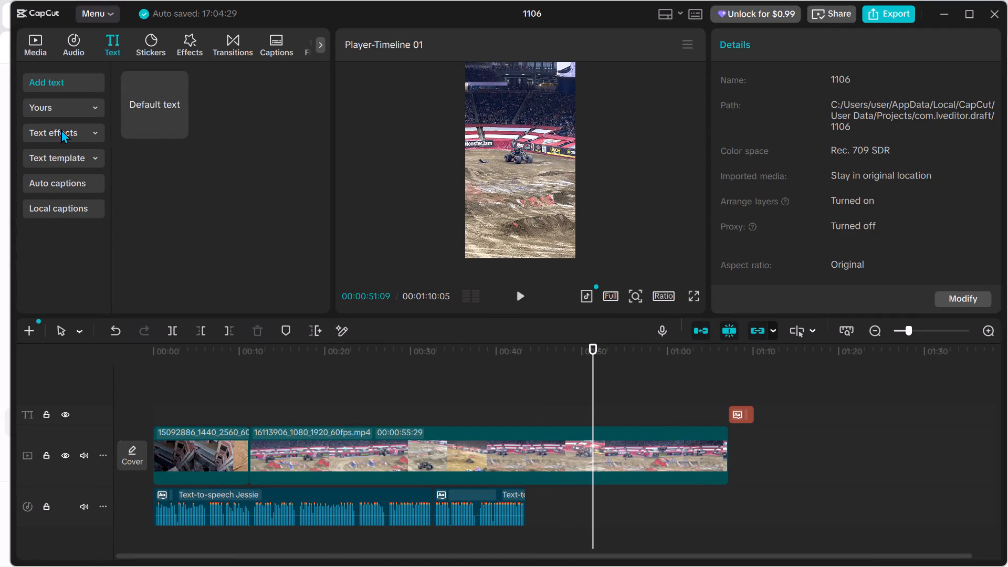
click(156, 344)
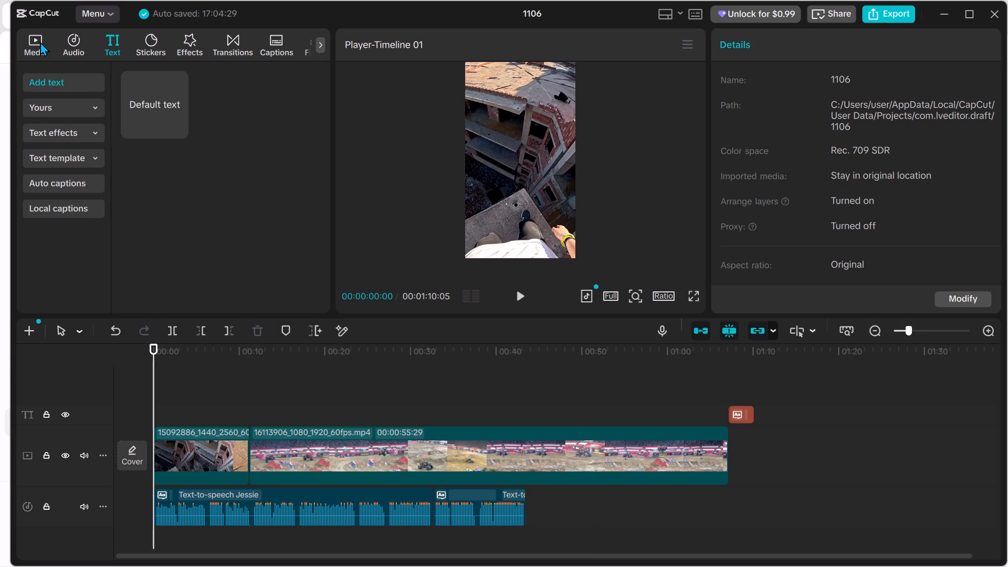
Browse the music library's طرب category and preview the track "موسيقى أطفال عربية حالمة".
click(70, 45)
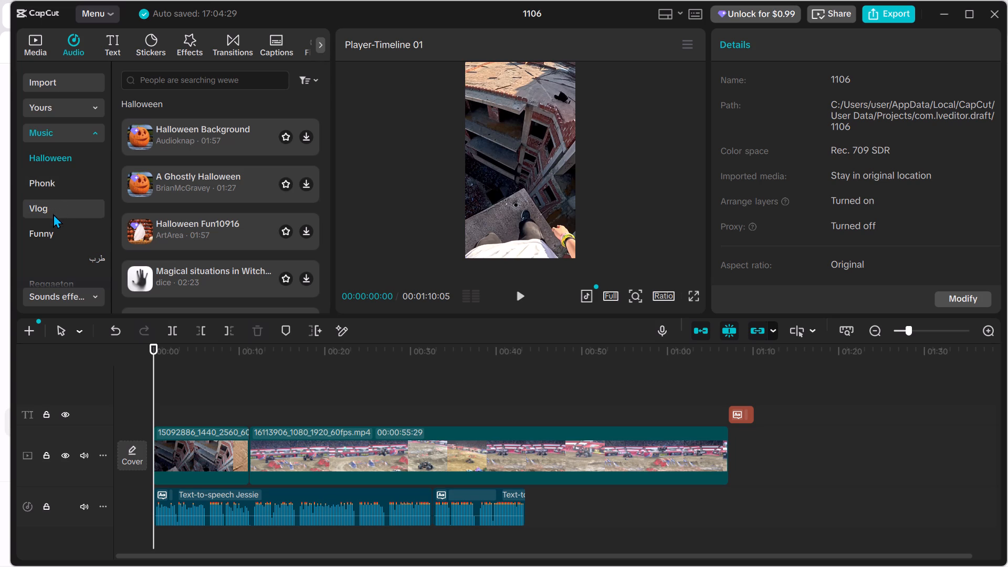
click(57, 234)
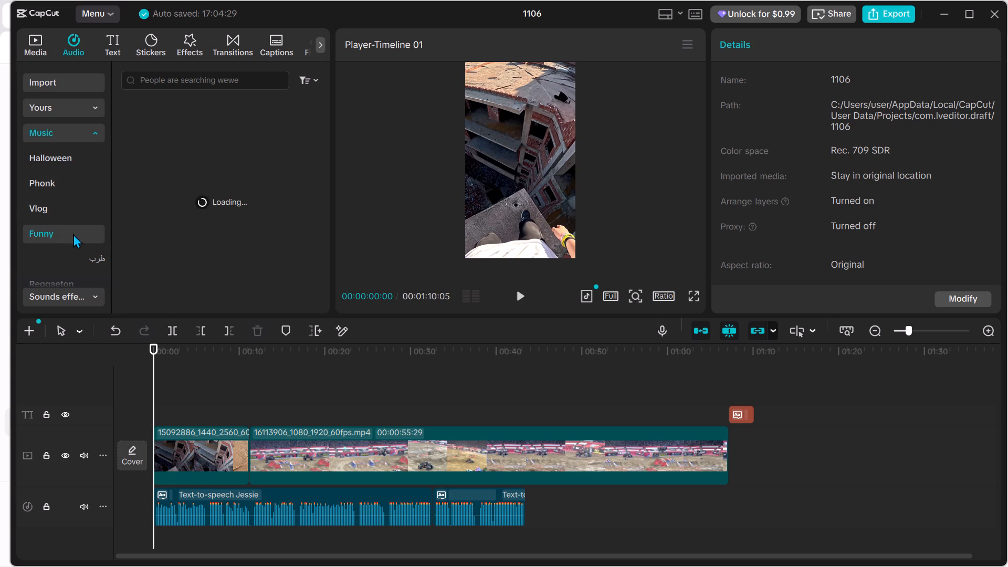
click(81, 255)
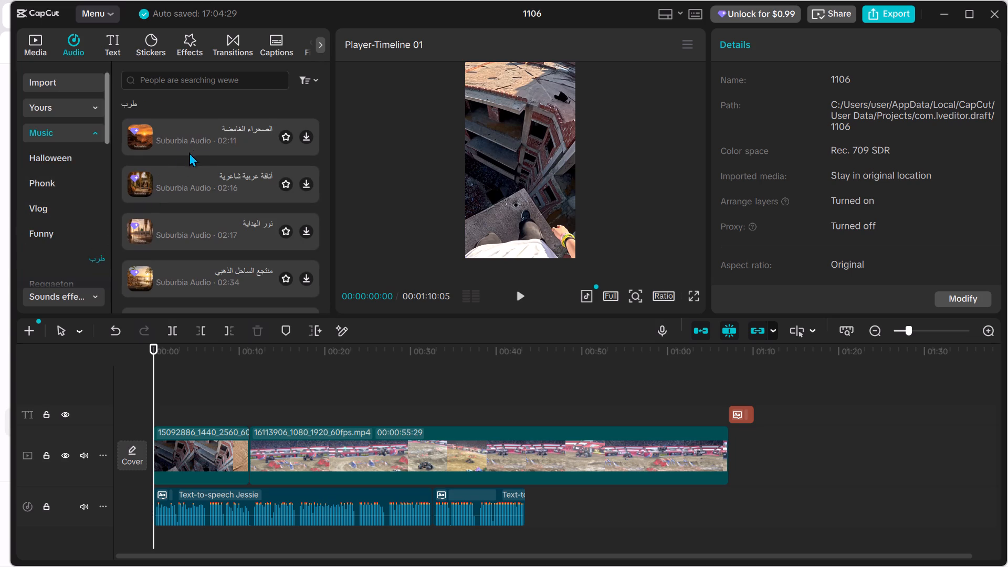
scroll(190, 189, down, 2)
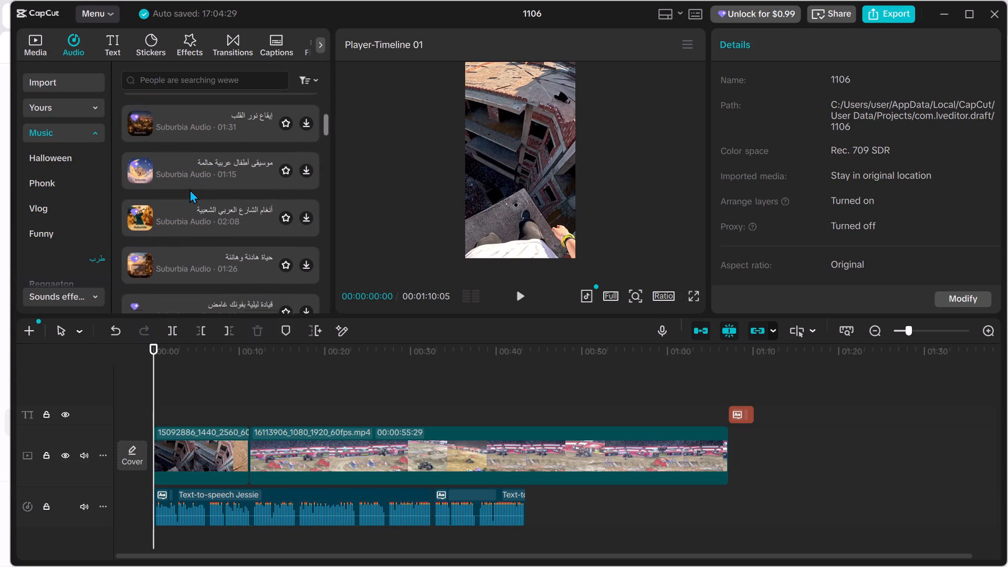
scroll(190, 189, down, 1)
click(149, 169)
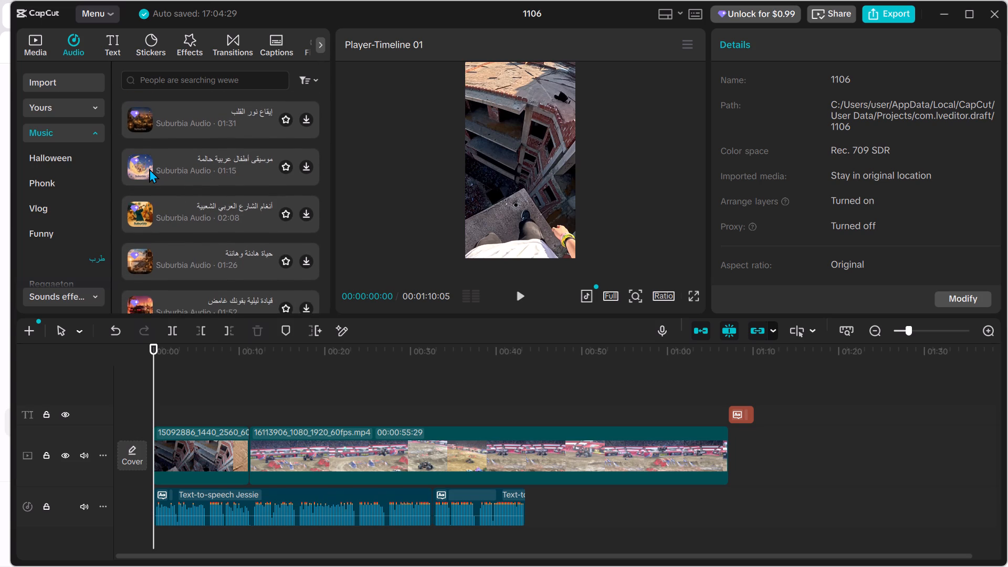
double_click(149, 169)
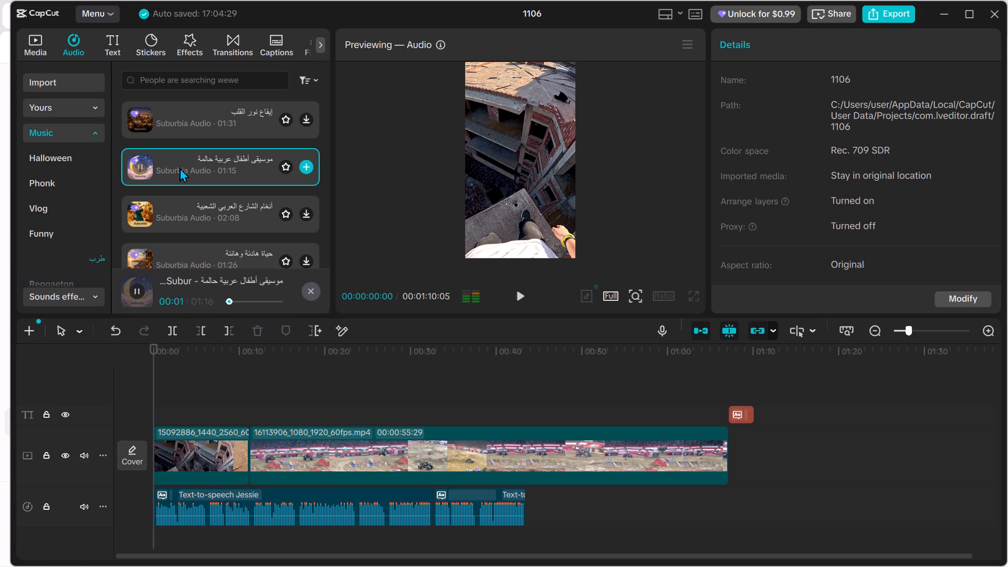
Look through the rest of the طرب tracks for suitable background music, trying out "فرحة شوارع مصر".
scroll(180, 167, down, 1)
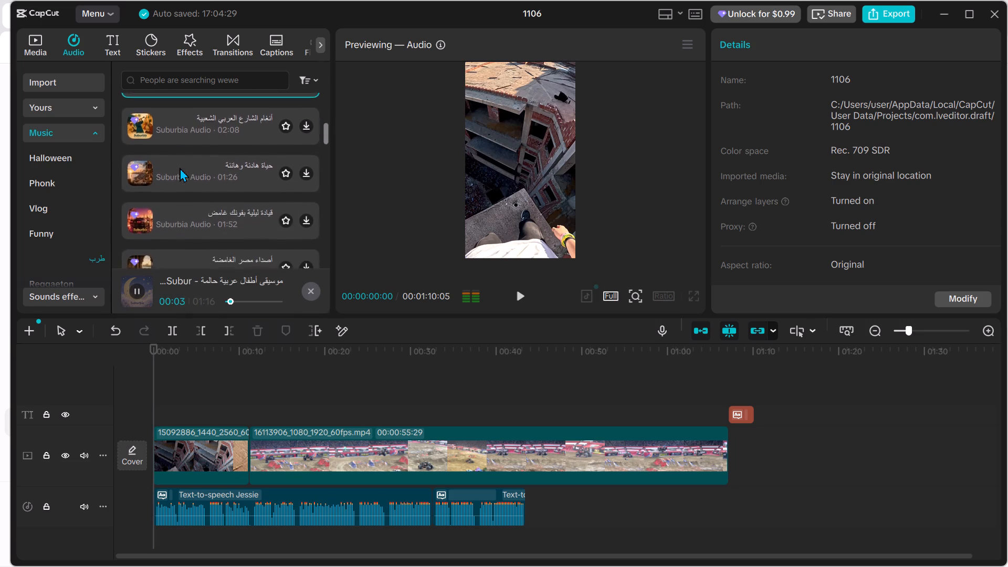
scroll(180, 167, down, 1)
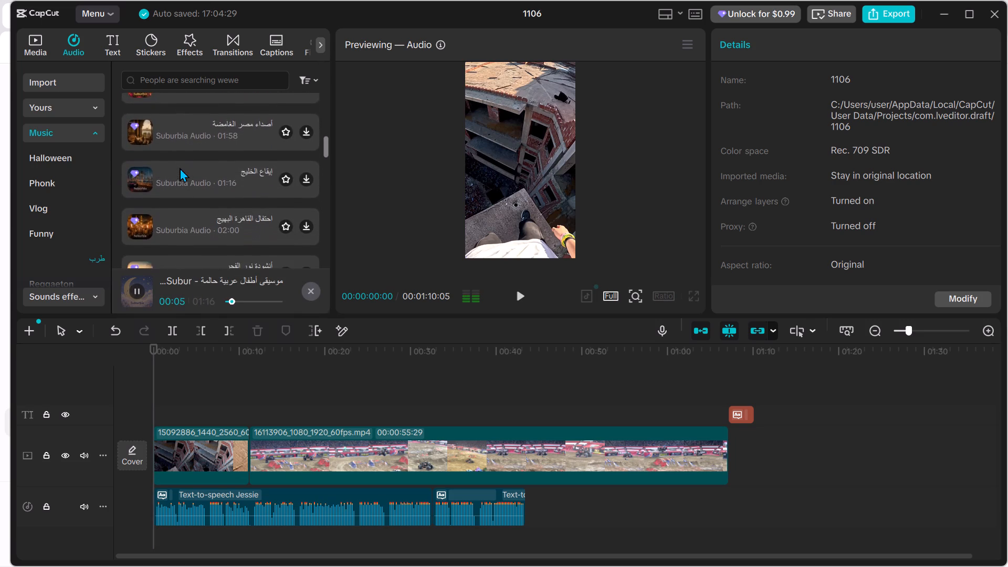
scroll(180, 167, down, 1)
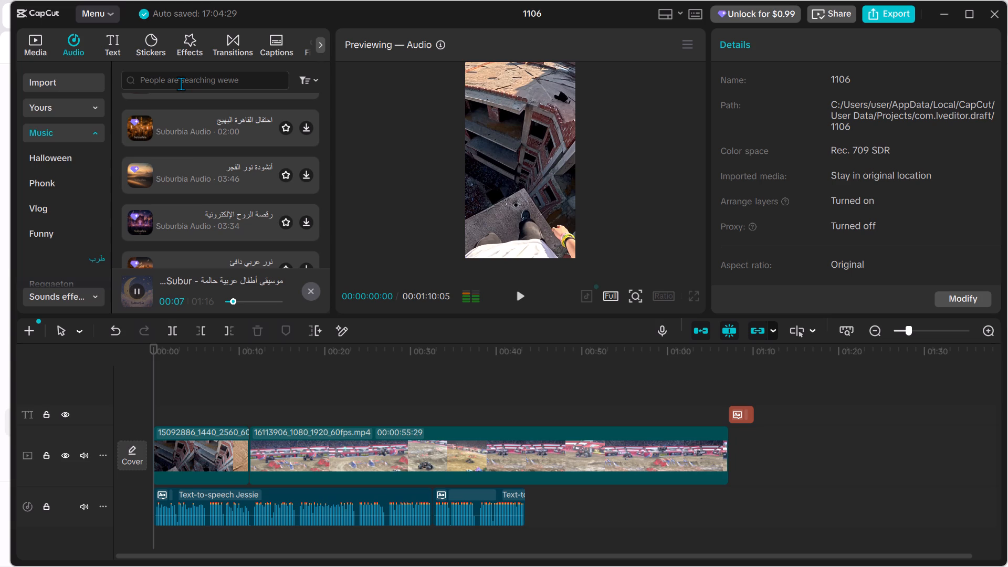
scroll(191, 203, down, 2)
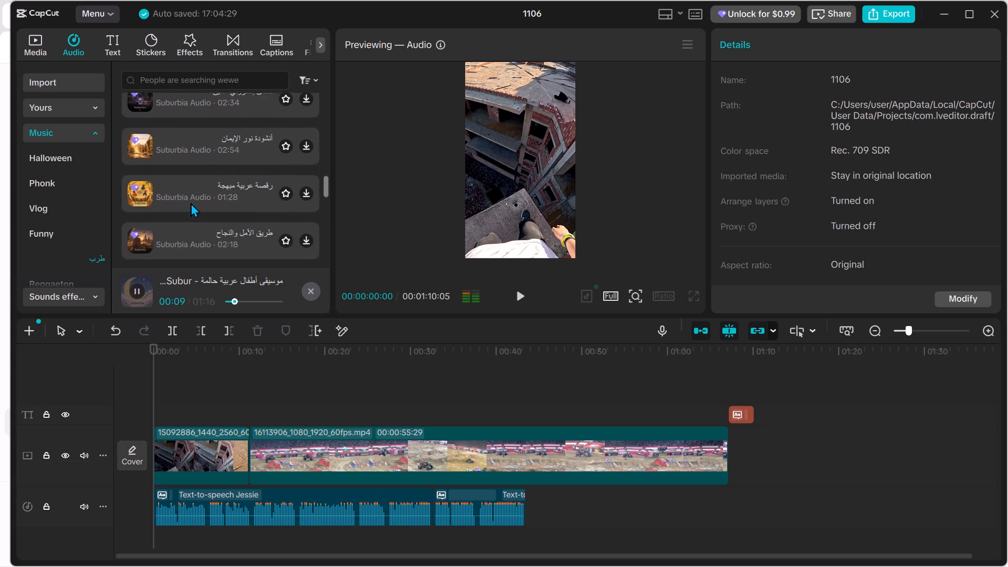
scroll(191, 203, down, 3)
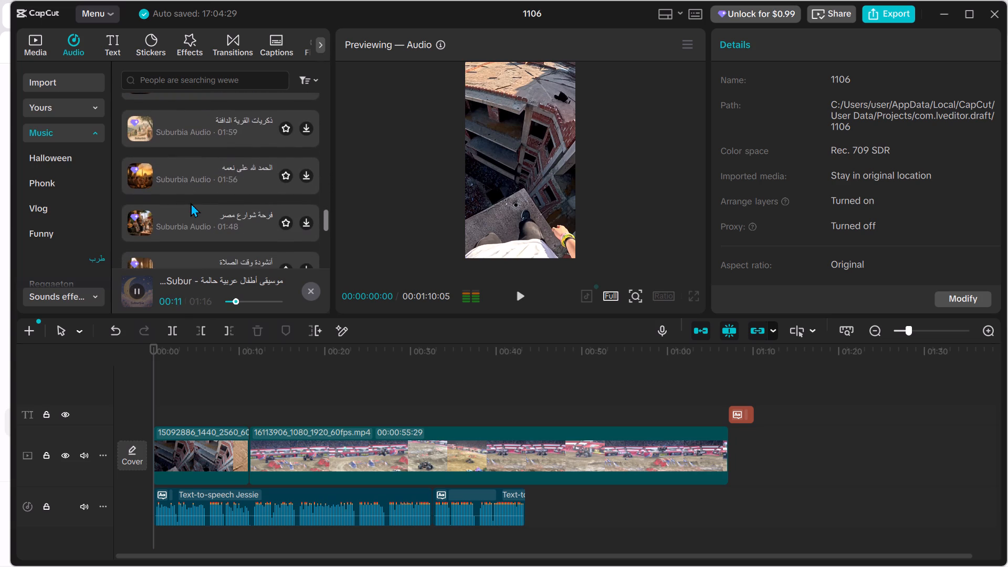
double_click(191, 203)
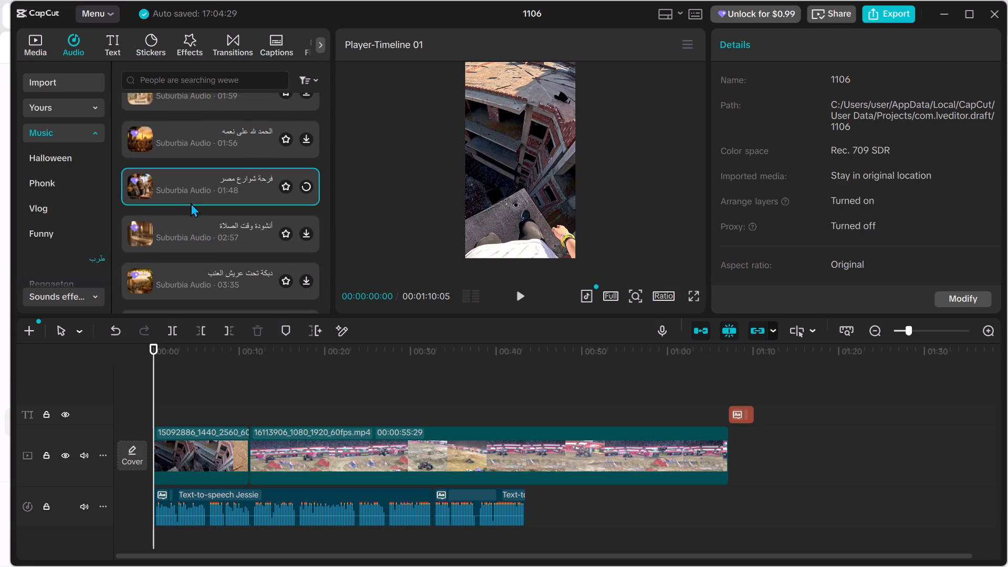
scroll(208, 228, down, 4)
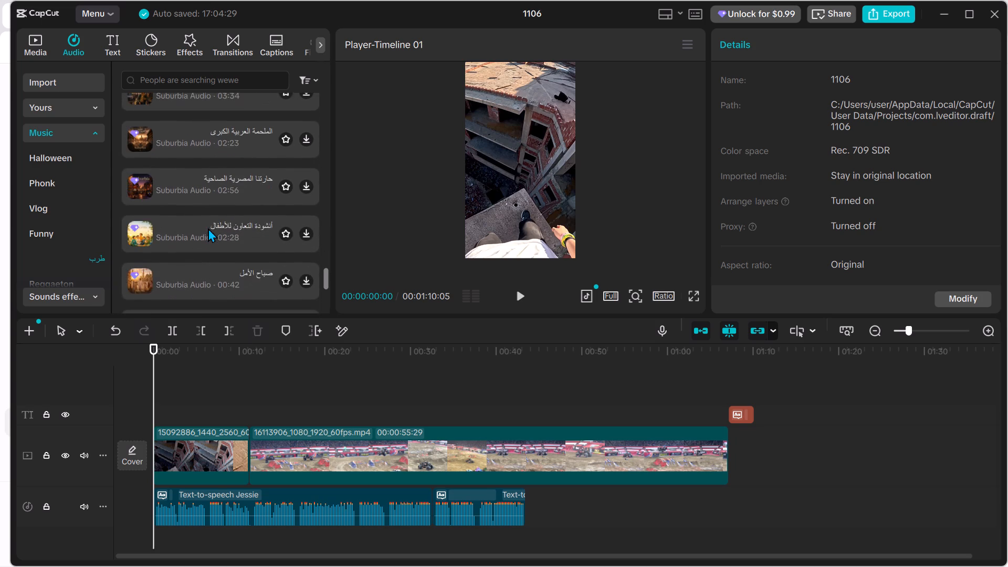
scroll(208, 228, down, 3)
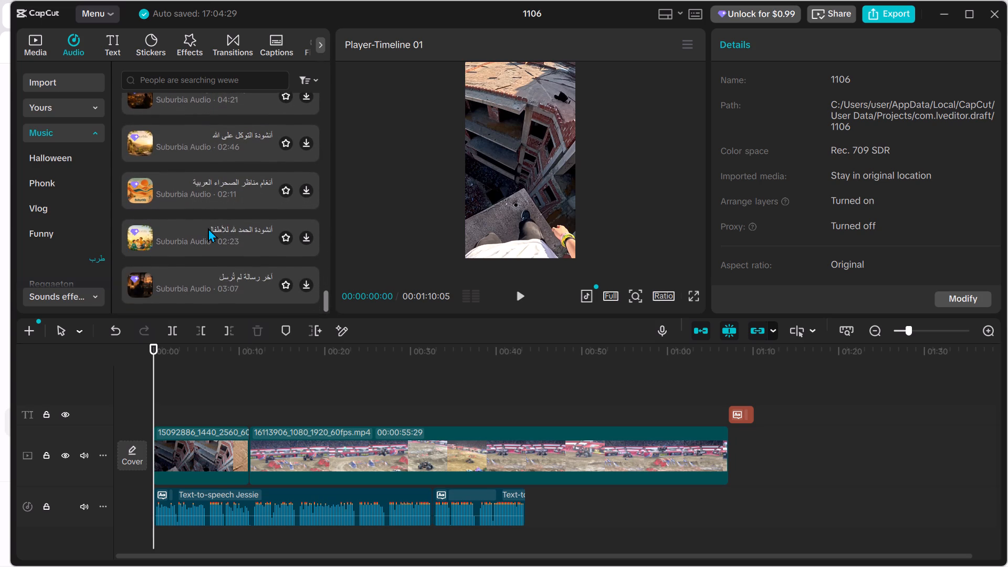
scroll(208, 228, down, 1)
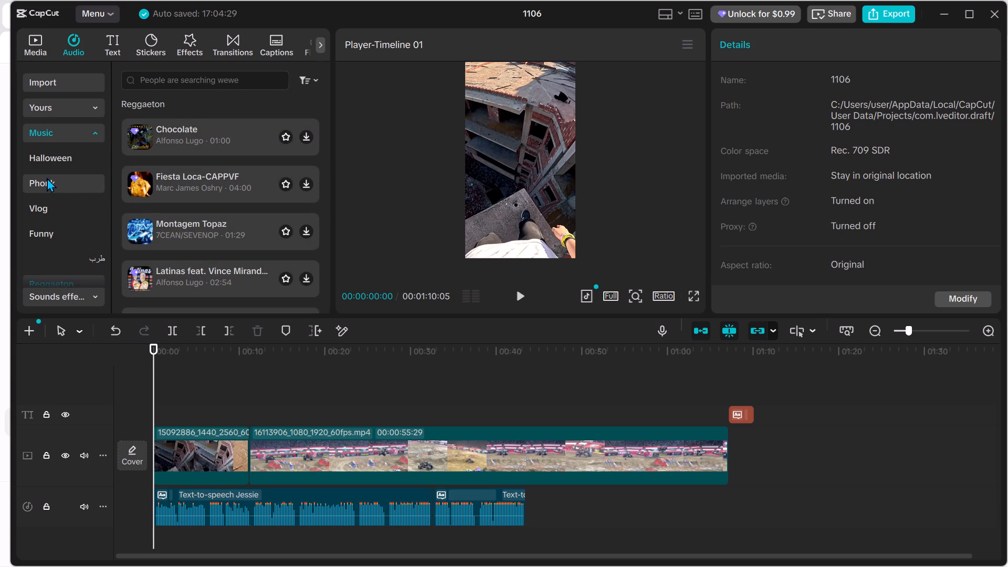
Examine the Beauty and Epic music categories for background music that suits the stunt and monster truck footage.
scroll(56, 202, down, 1)
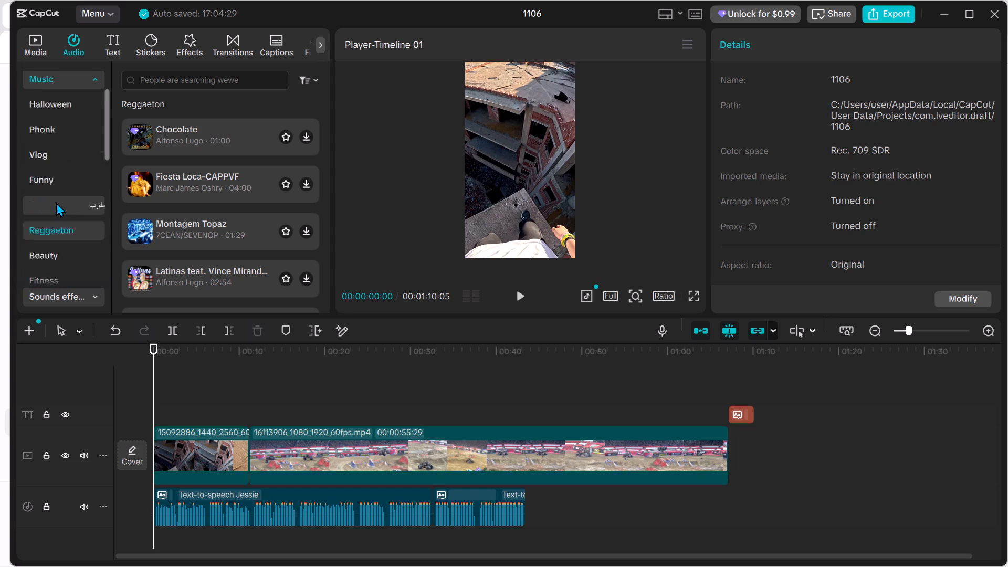
scroll(56, 202, down, 1)
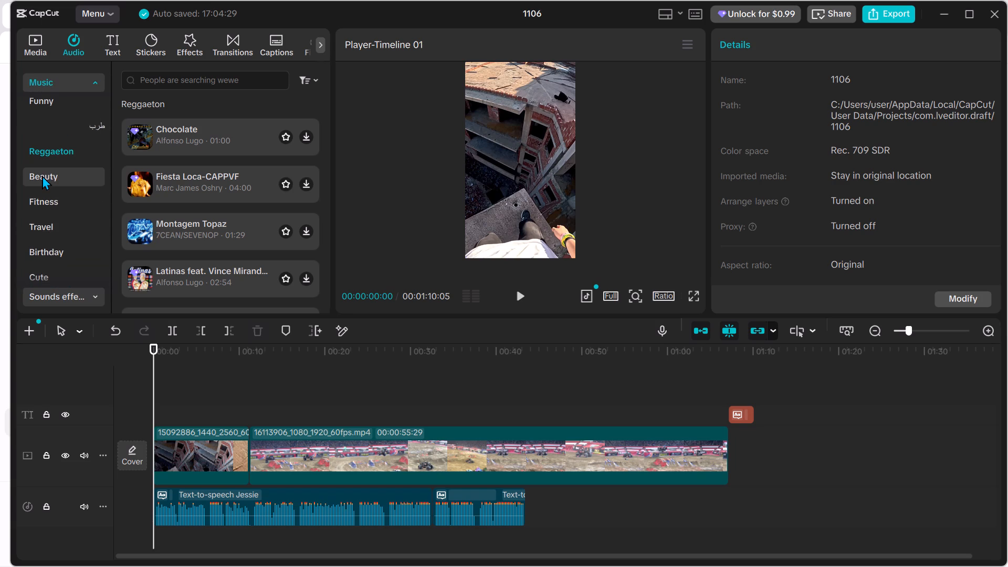
click(42, 175)
scroll(54, 206, down, 1)
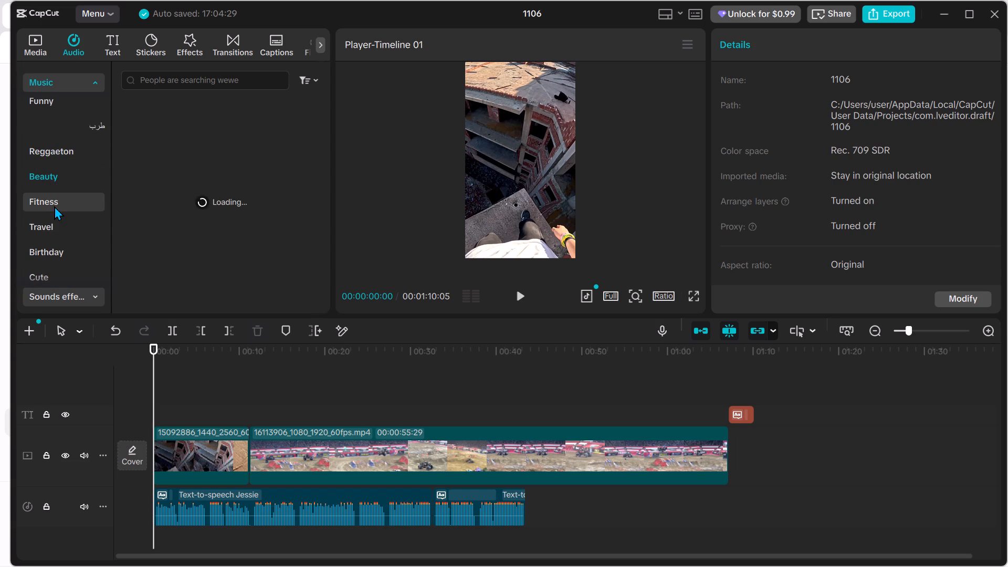
scroll(54, 206, down, 2)
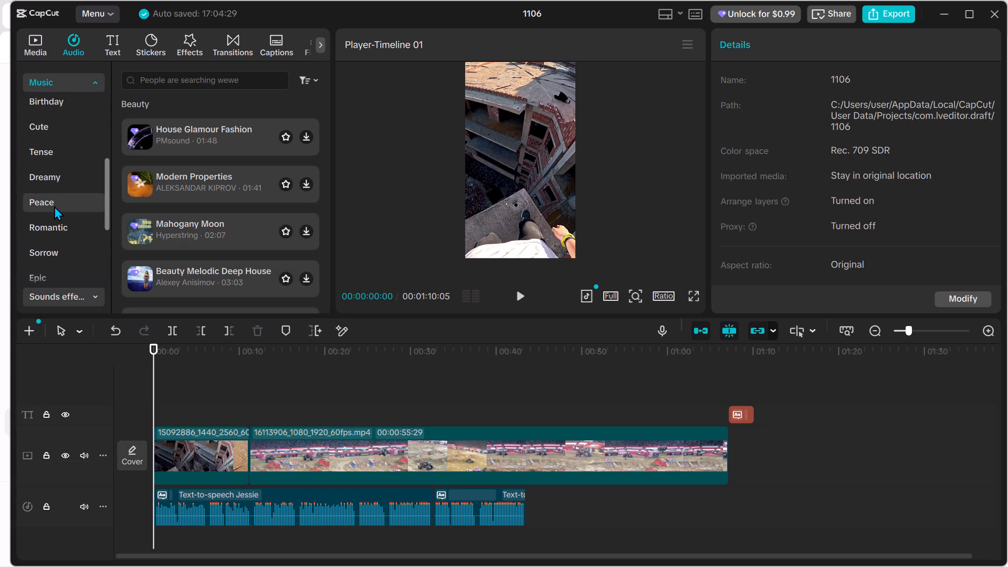
scroll(54, 206, down, 2)
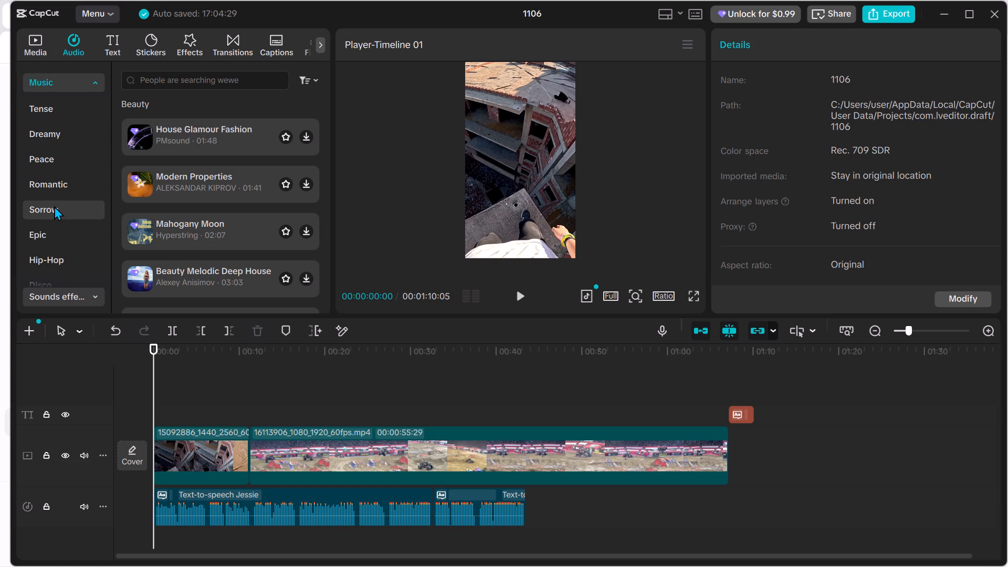
click(37, 226)
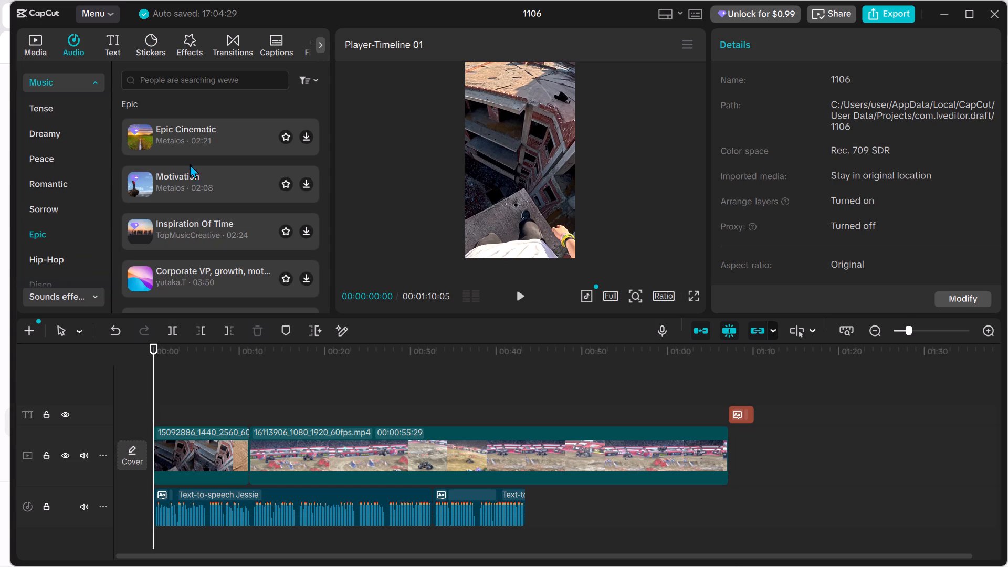
scroll(167, 171, down, 1)
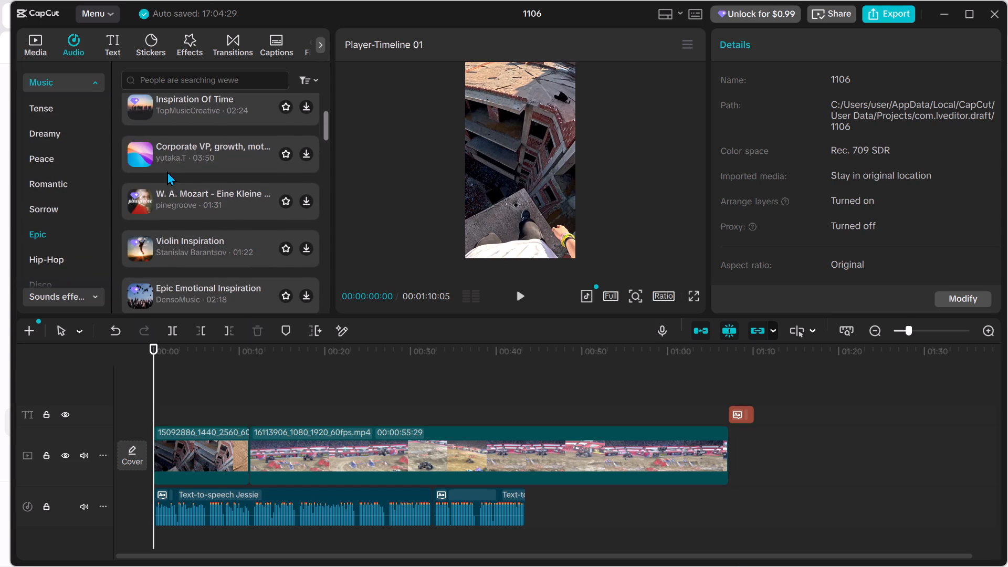
scroll(167, 171, down, 1)
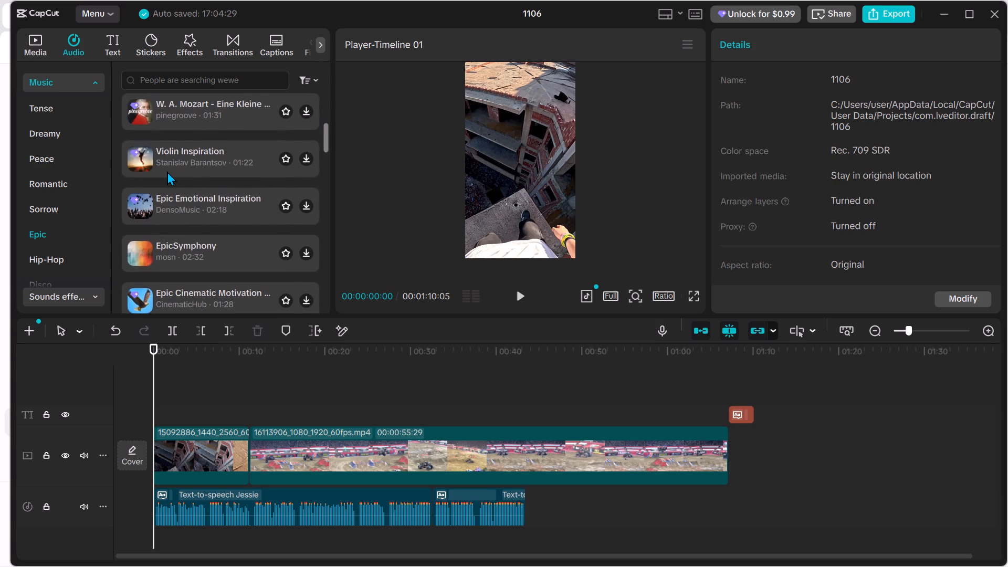
scroll(167, 171, down, 2)
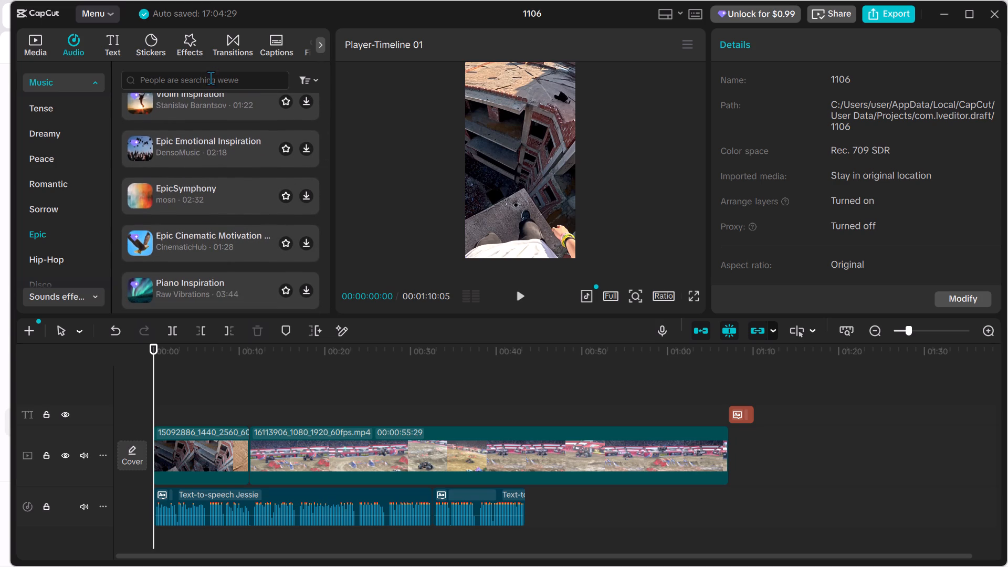
Search the music library for "aura".
click(207, 82)
key(a)
text(ura)
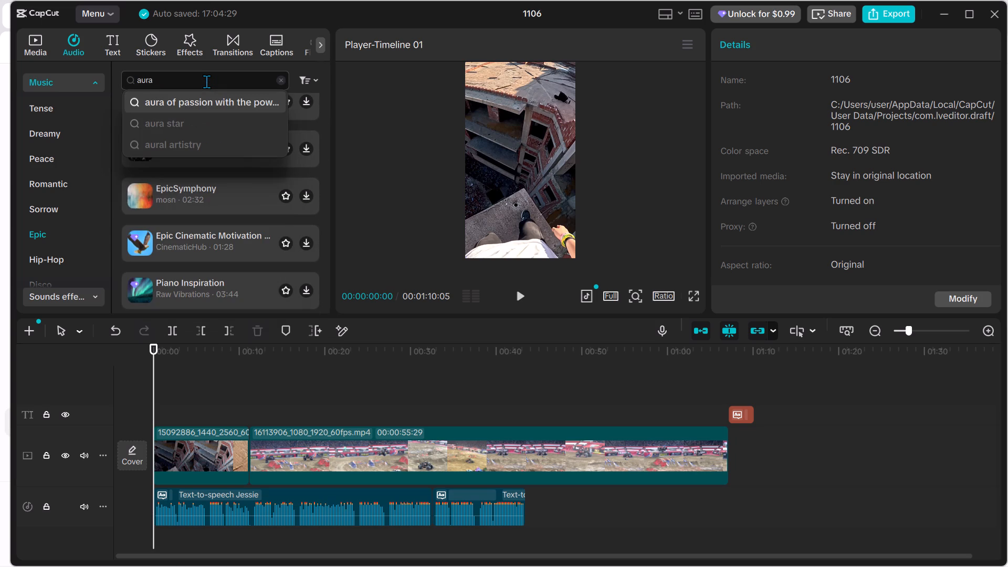
key(Return)
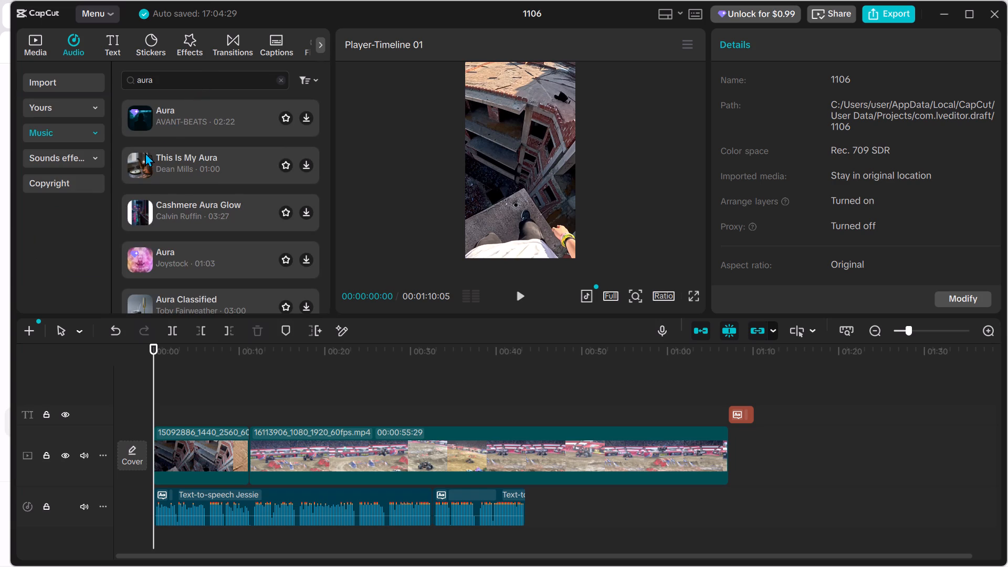
Preview the track Aura by AVANT-BEATS, including a passage past its midpoint, and the track Aura by Joystock.
double_click(167, 122)
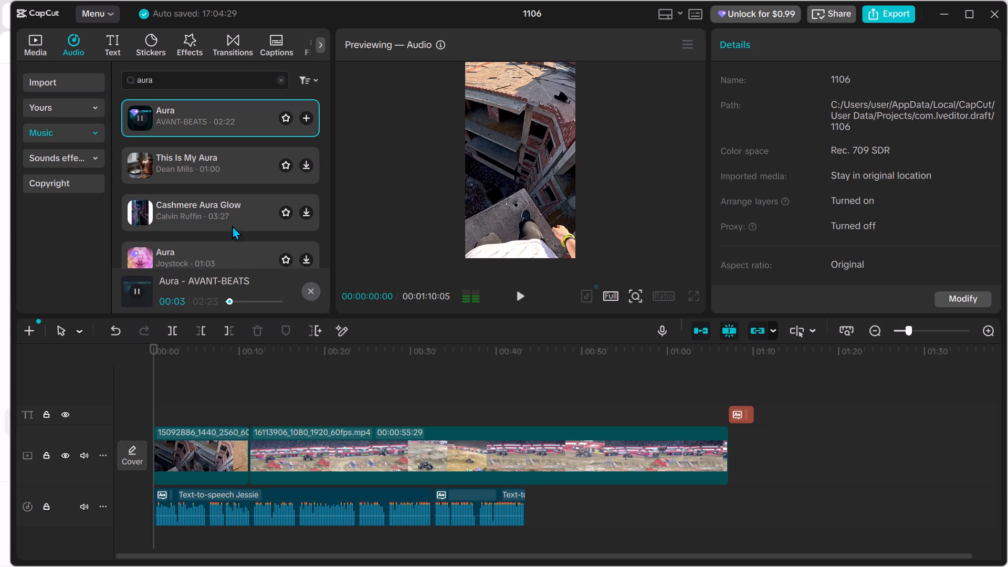
click(257, 300)
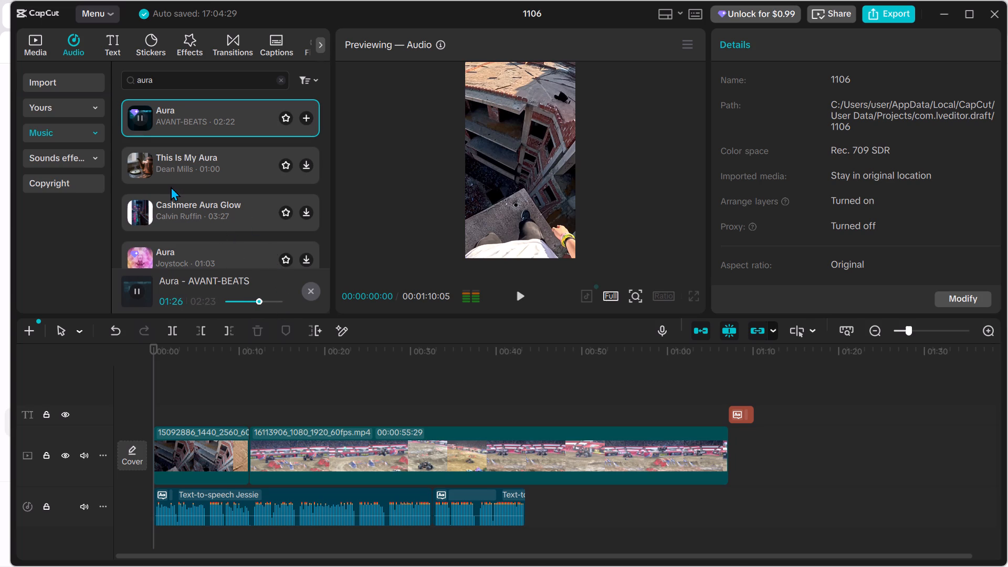
scroll(178, 163, down, 1)
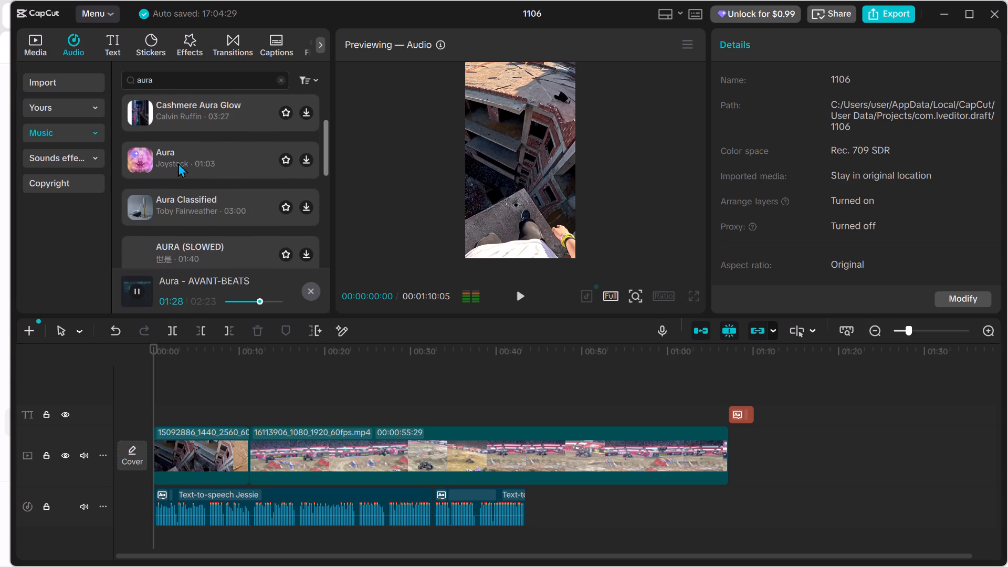
scroll(178, 163, down, 1)
double_click(184, 151)
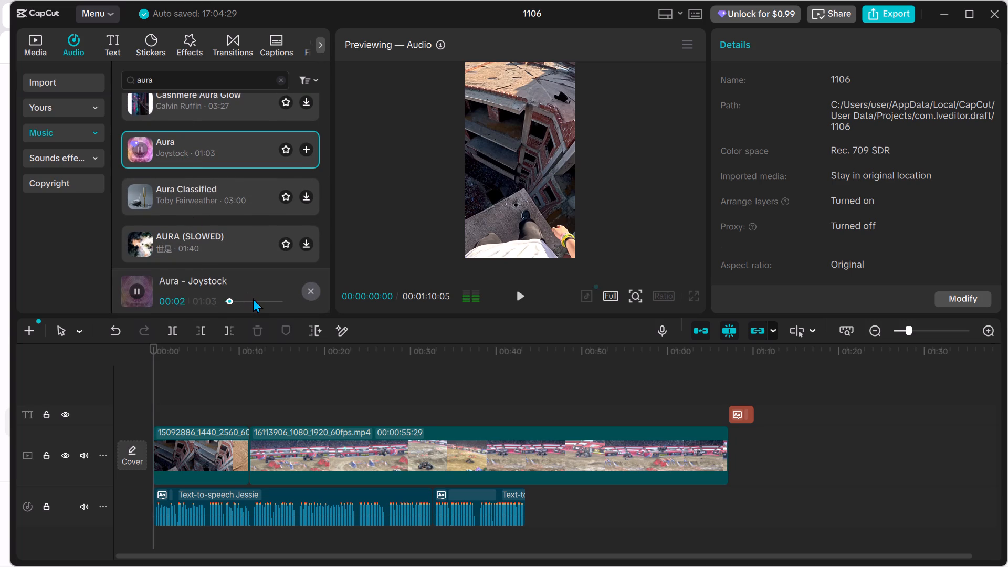
Preview the middle of Aura by Joystock, AURA (SLOWED) by 世是 and AURA（剪辑版） by 王隐舟.
click(253, 298)
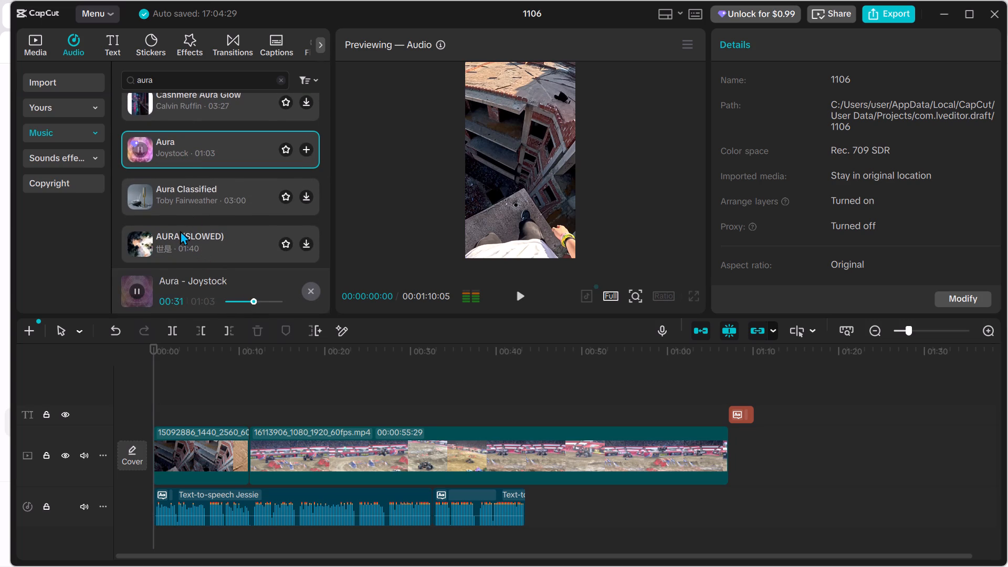
double_click(176, 230)
scroll(193, 209, down, 1)
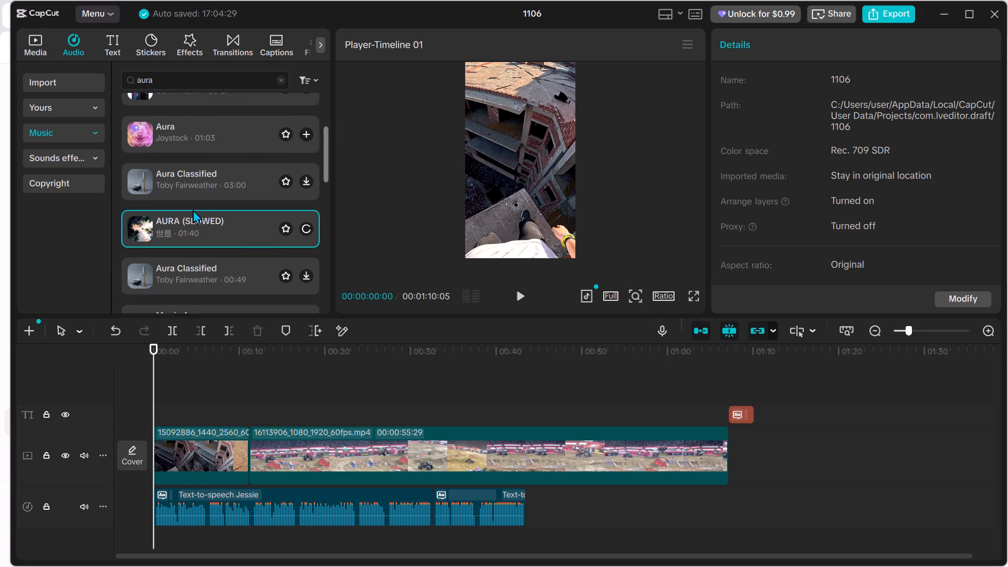
scroll(193, 209, down, 2)
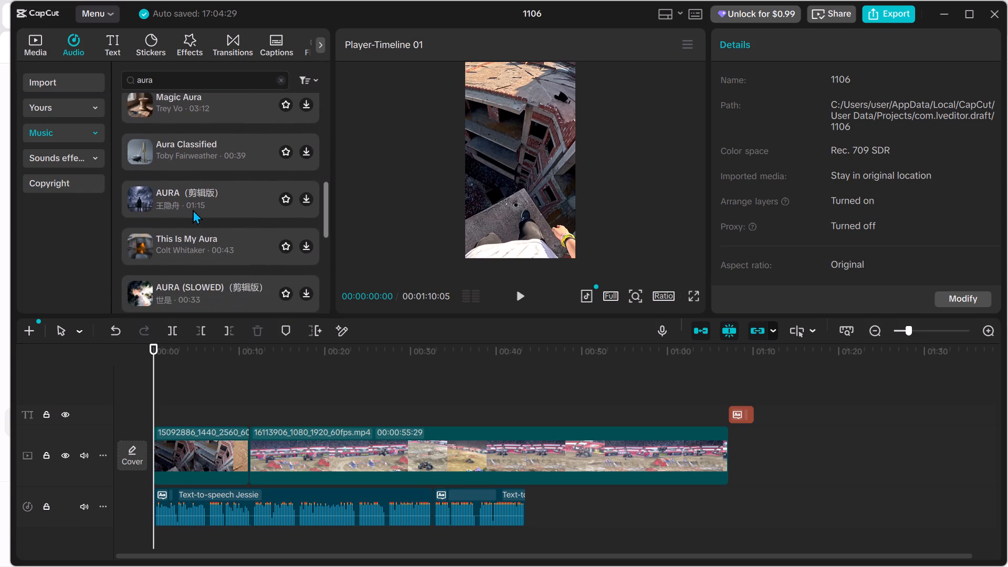
double_click(155, 193)
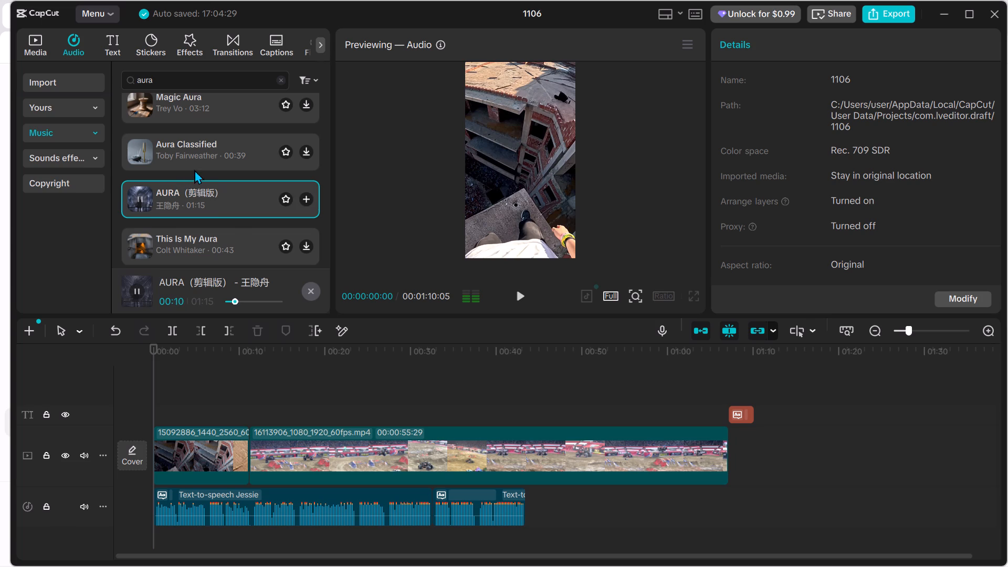
Look through the rest of the "aura" tracks for suitable background music.
scroll(221, 218, down, 1)
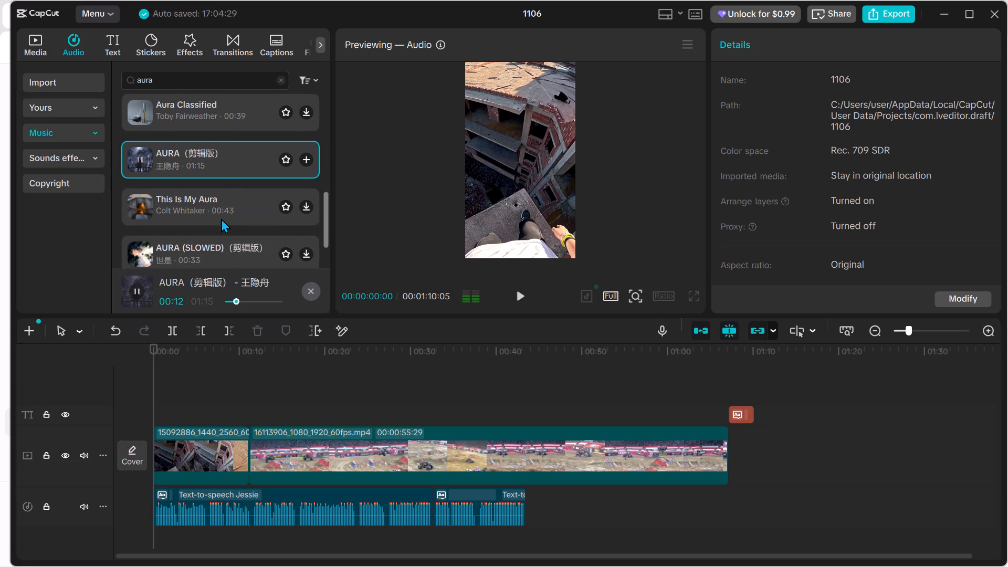
scroll(221, 218, down, 1)
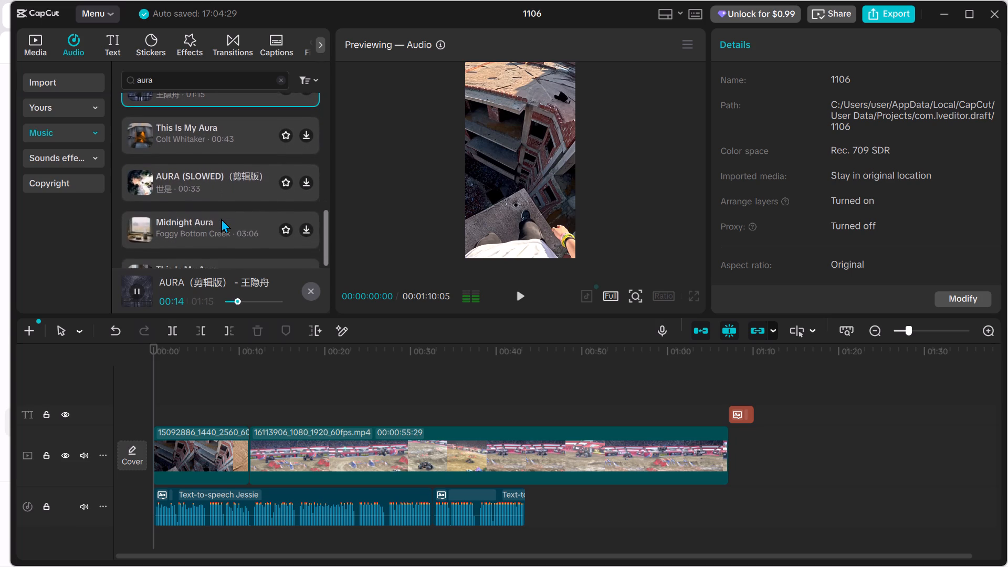
scroll(221, 218, down, 1)
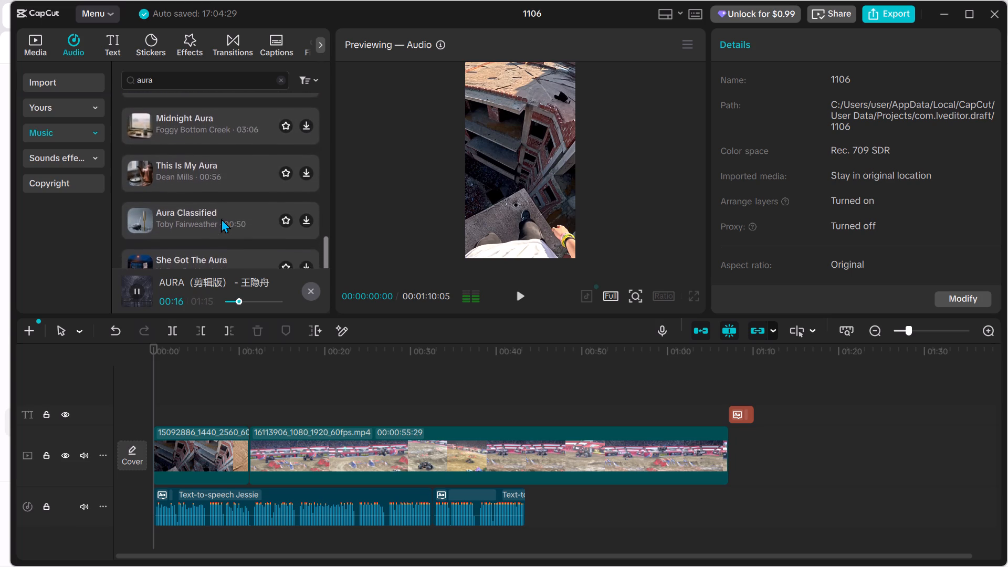
scroll(221, 218, down, 2)
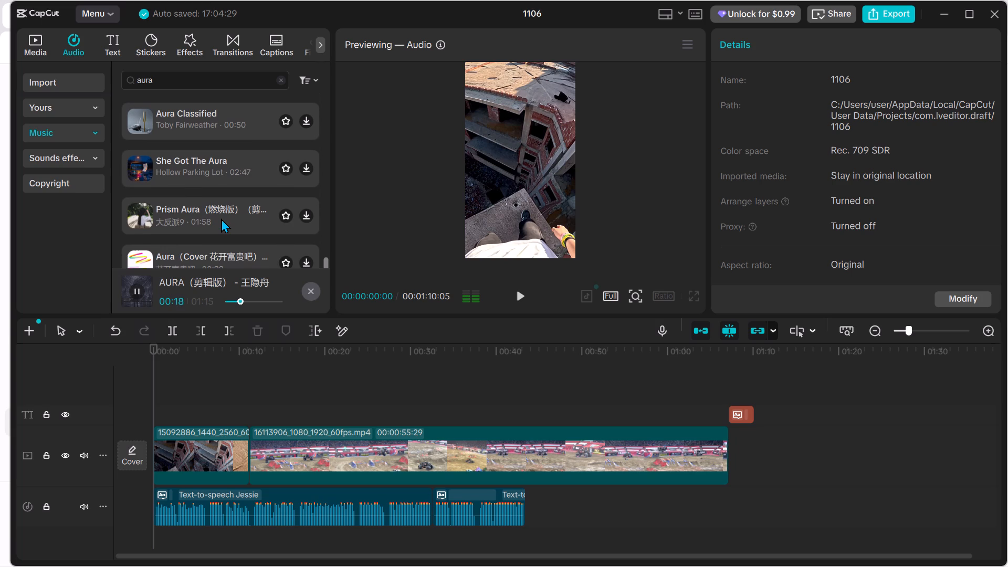
scroll(221, 218, down, 1)
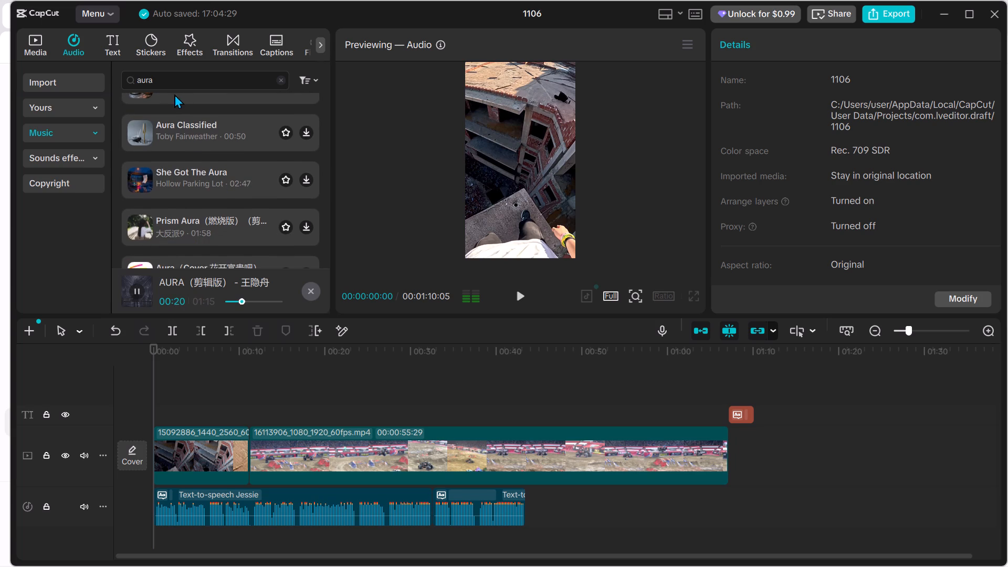
Replace the music search term and search the library for "yagabaga".
click(167, 88)
key(BackSpace)
key(BackSpace)
key(BackSpace)
key(BackSpace)
key(BackSpace)
key(BackSpace)
key(BackSpace)
key(BackSpace)
key(BackSpace)
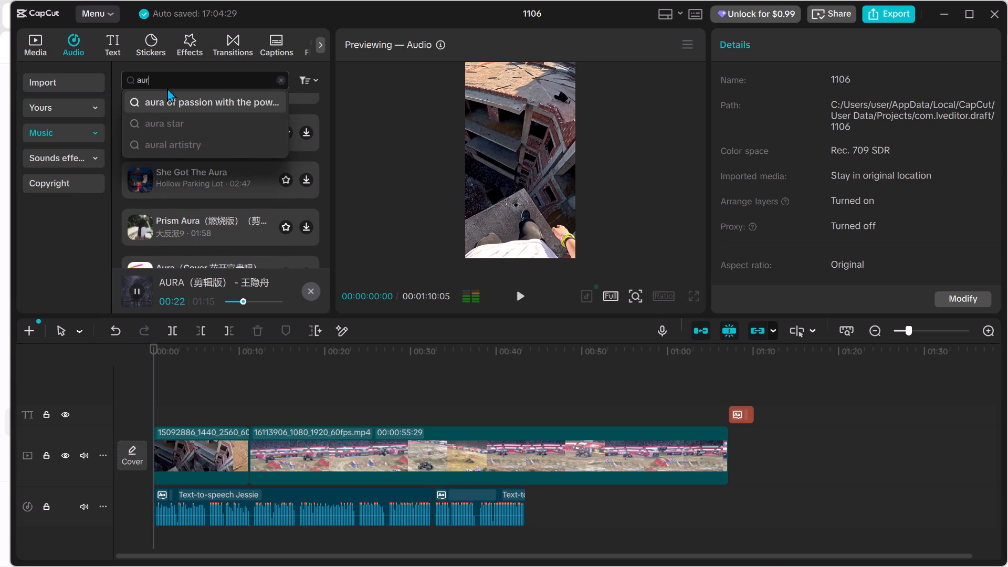
text(yaga)
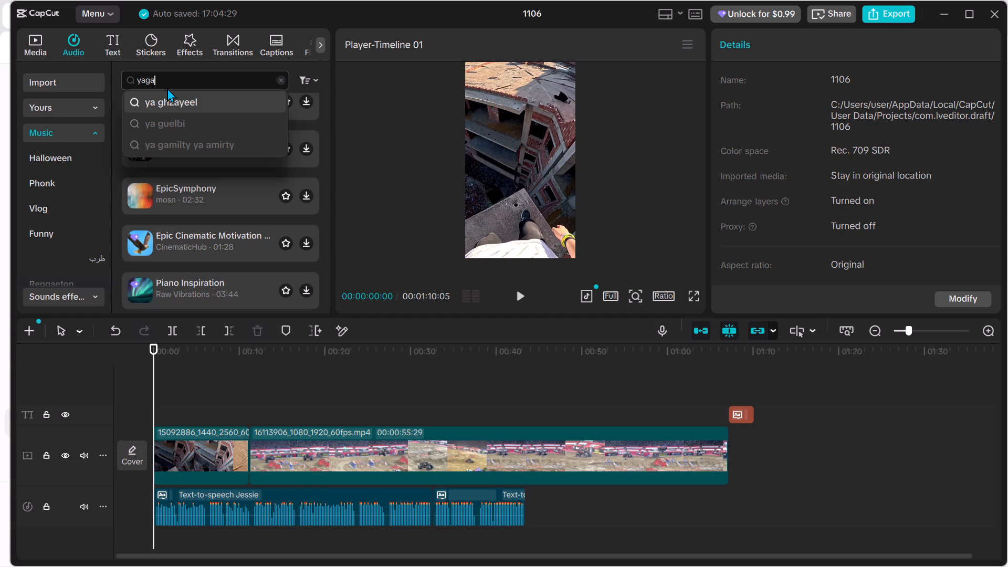
text(bag)
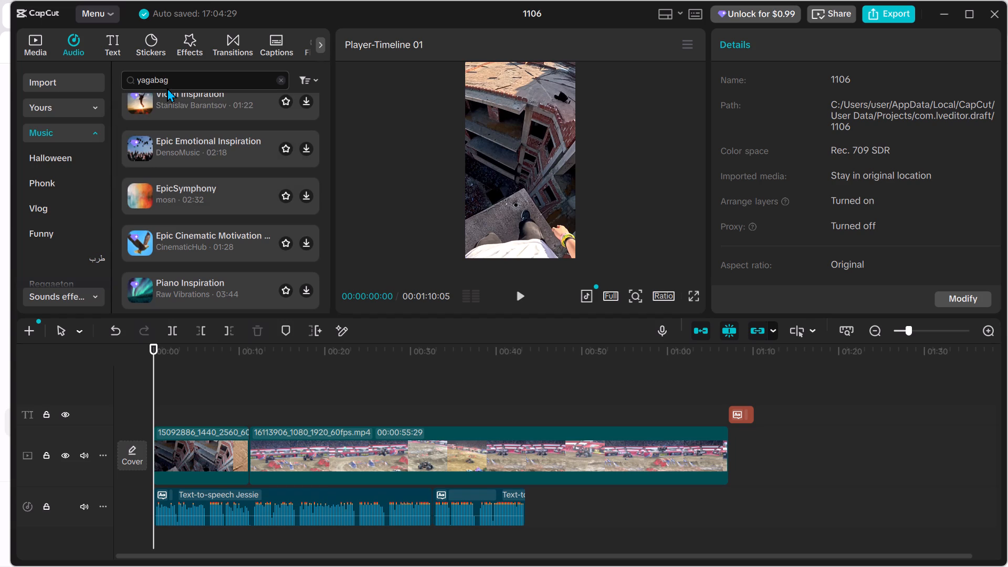
key(a)
key(Return)
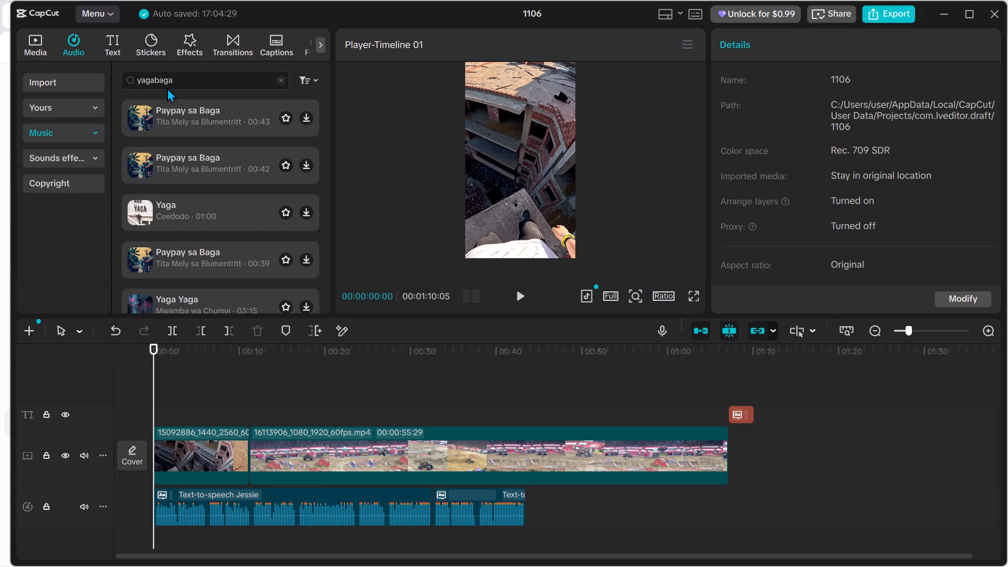
Preview Paypay sa Baga (00:43), Yaga by Ceedodo and Yaga Yaga by Ben Carter as background music candidates.
click(165, 110)
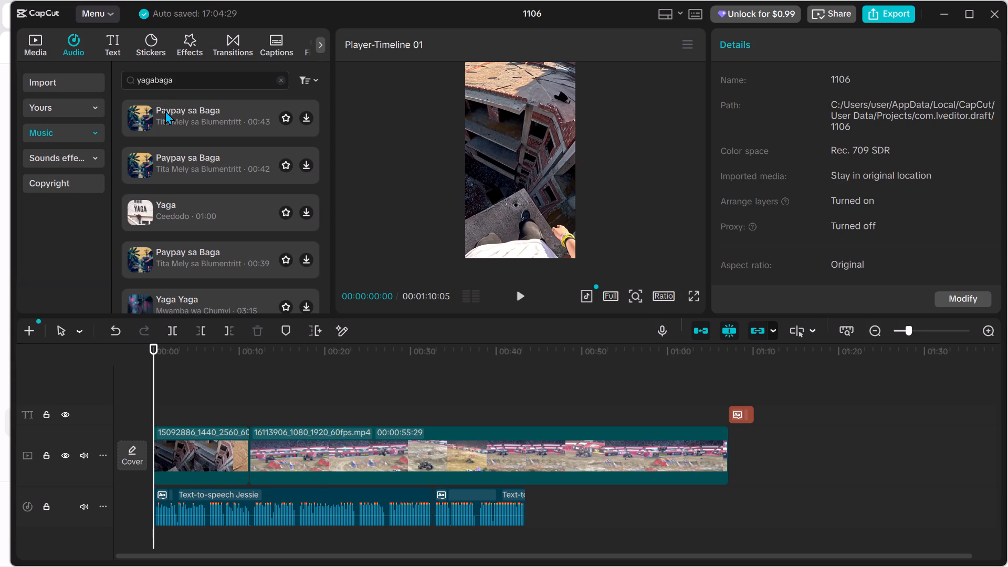
double_click(164, 112)
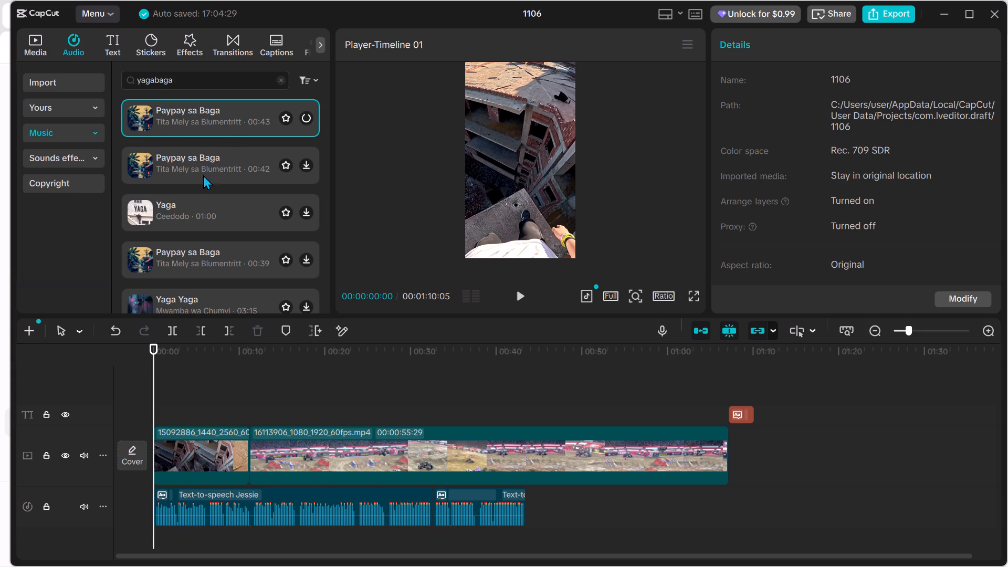
double_click(157, 213)
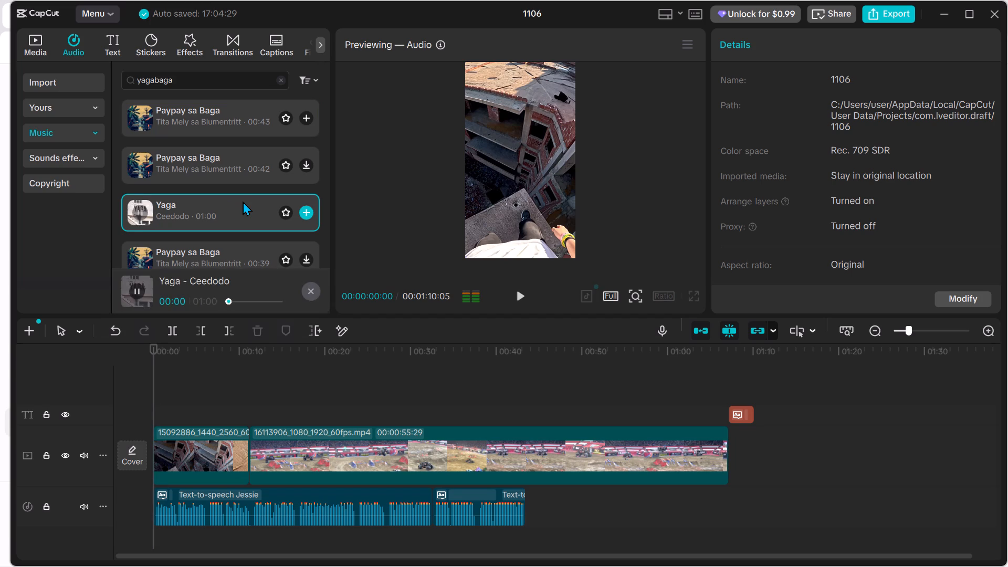
scroll(243, 201, down, 1)
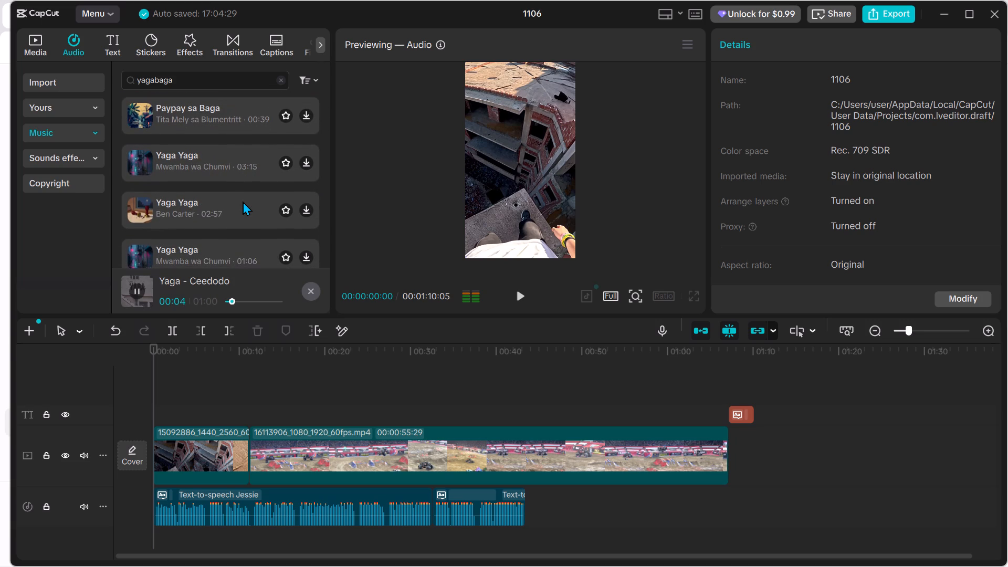
double_click(214, 205)
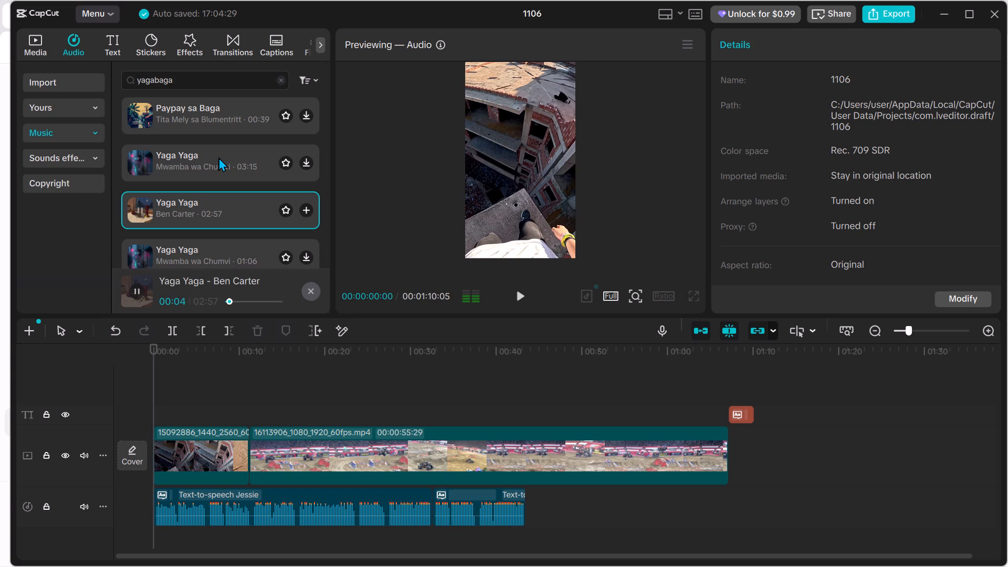
click(218, 157)
Clear the "yagabaga" search term from the music search.
click(207, 84)
key(BackSpace)
key(BackSpace)
key(BackSpace)
key(BackSpace)
key(BackSpace)
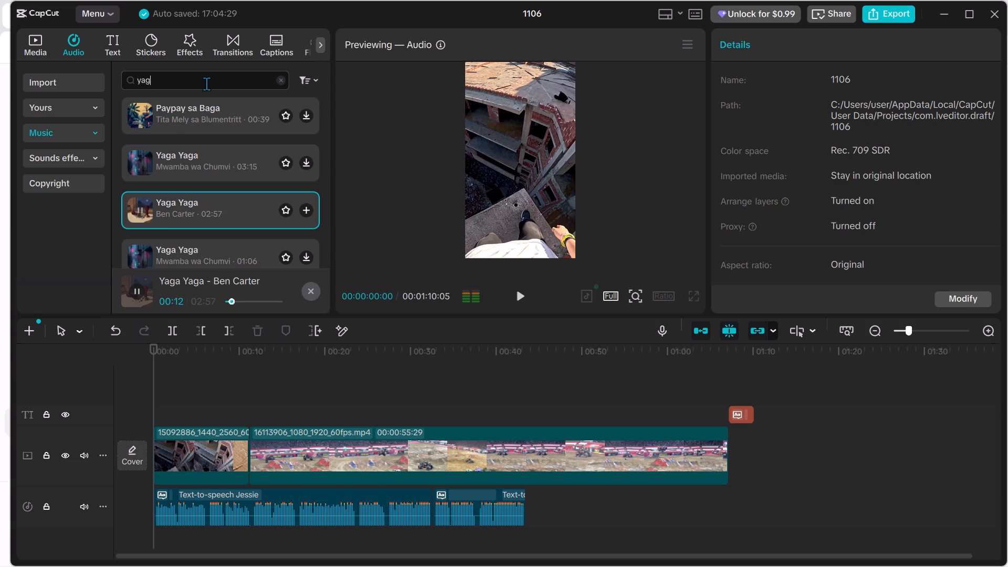
key(BackSpace)
key(BackSpace)
key(BackSpace)
key(BackSpace)
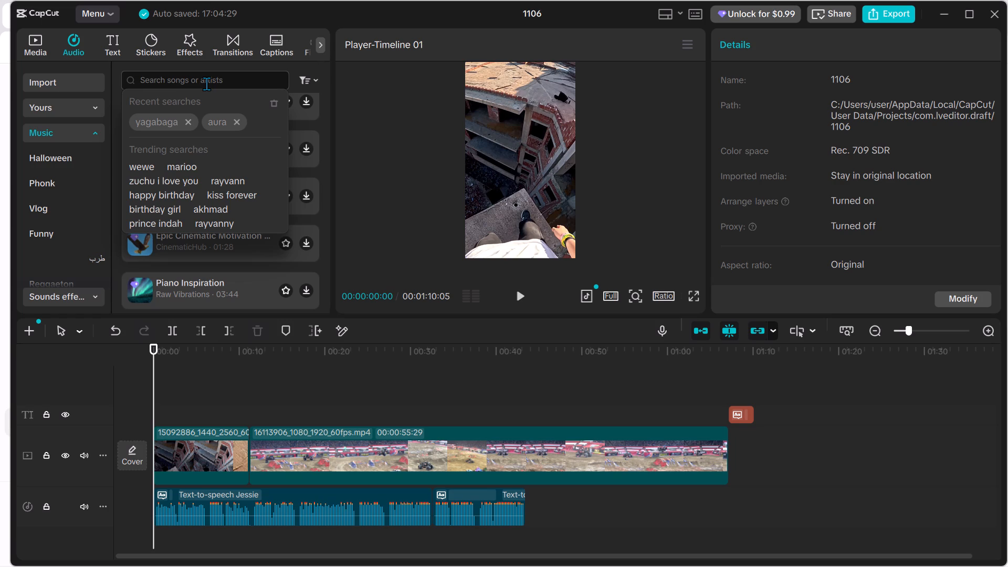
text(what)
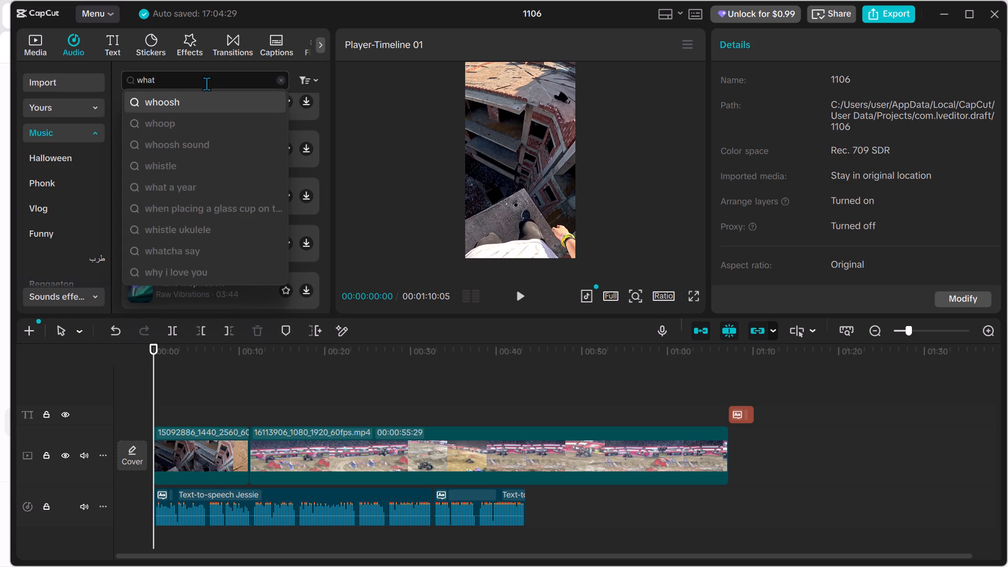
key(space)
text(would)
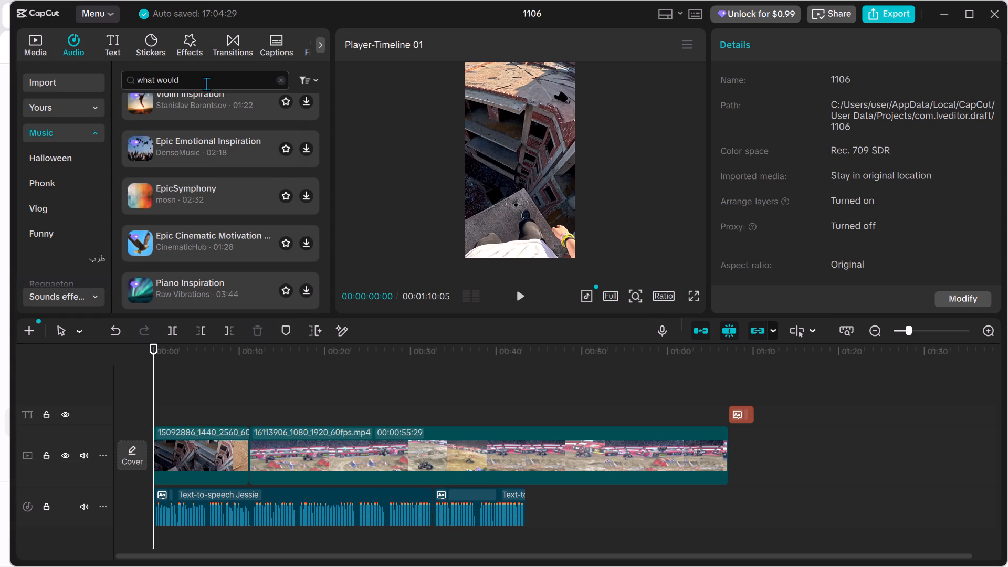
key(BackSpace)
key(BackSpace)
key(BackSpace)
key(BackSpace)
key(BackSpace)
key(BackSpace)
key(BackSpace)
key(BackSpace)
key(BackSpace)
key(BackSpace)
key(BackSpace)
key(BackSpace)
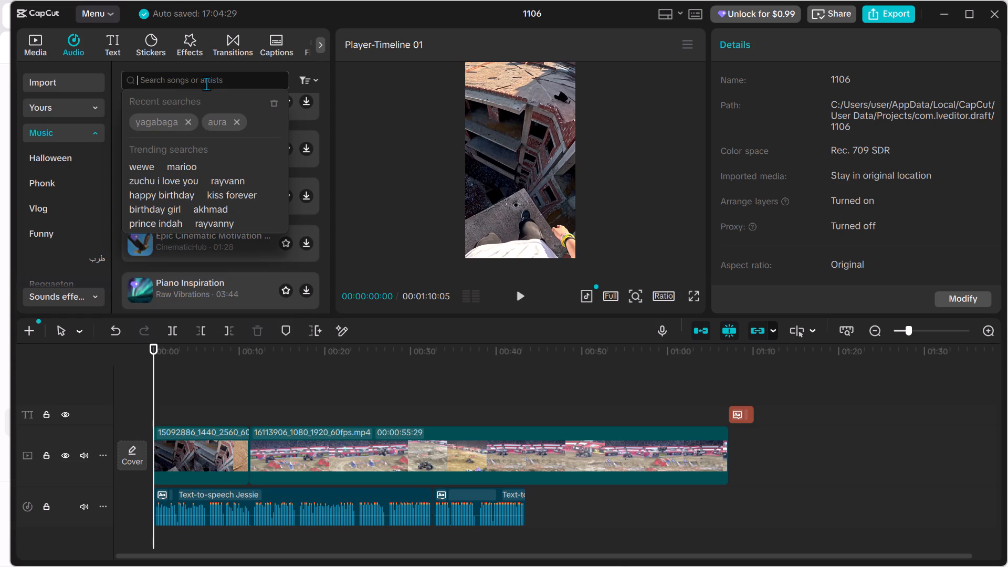
Search the music library for "let go".
text(let)
key(space)
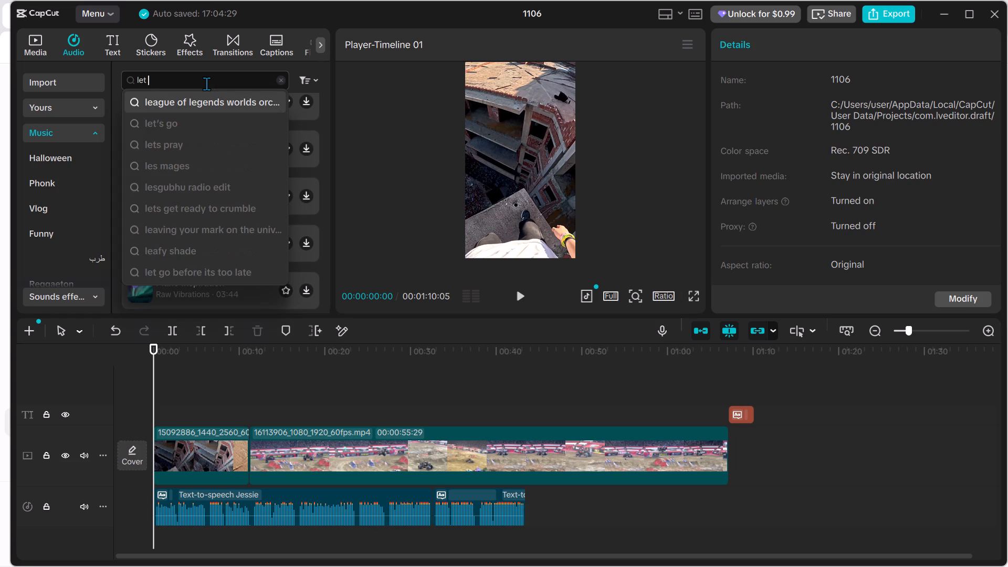
key(g)
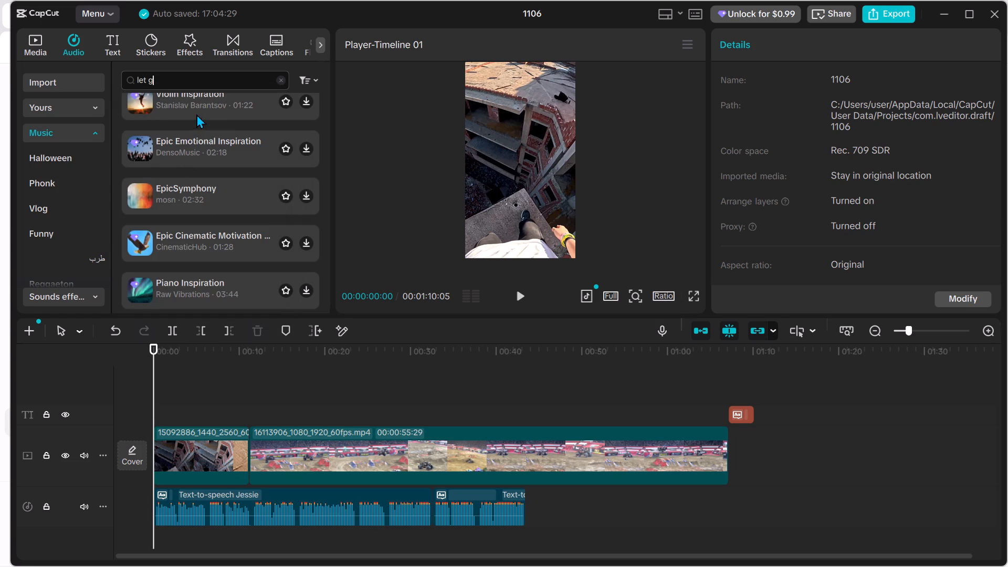
key(o)
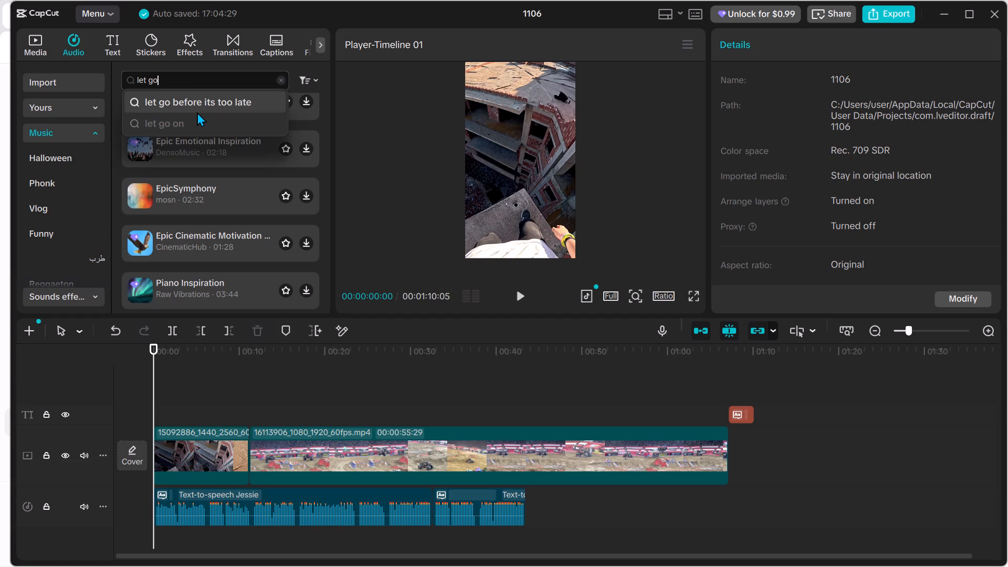
key(Return)
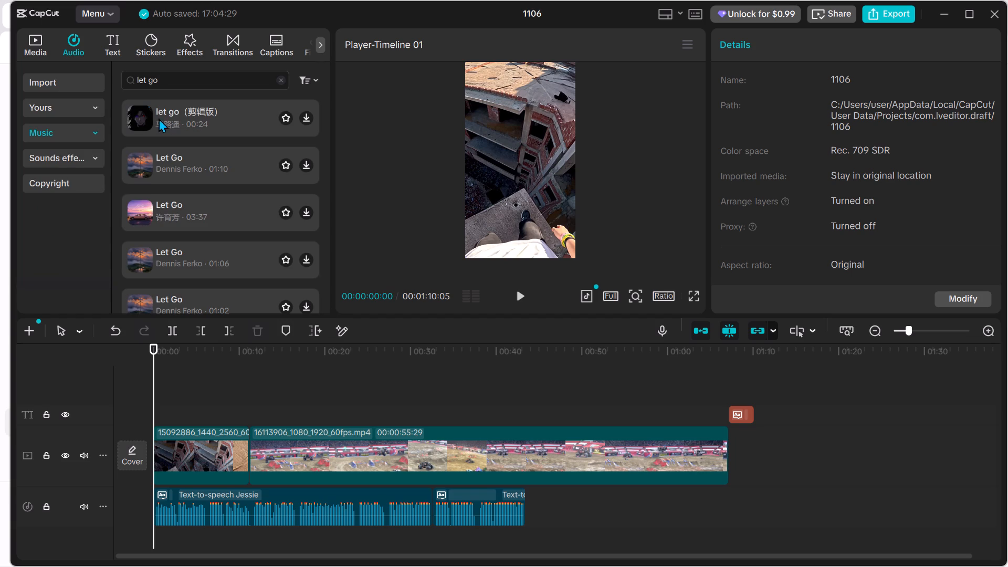
Look through the "let go" tracks and preview let go（剪辑版） by 马路遥.
double_click(157, 118)
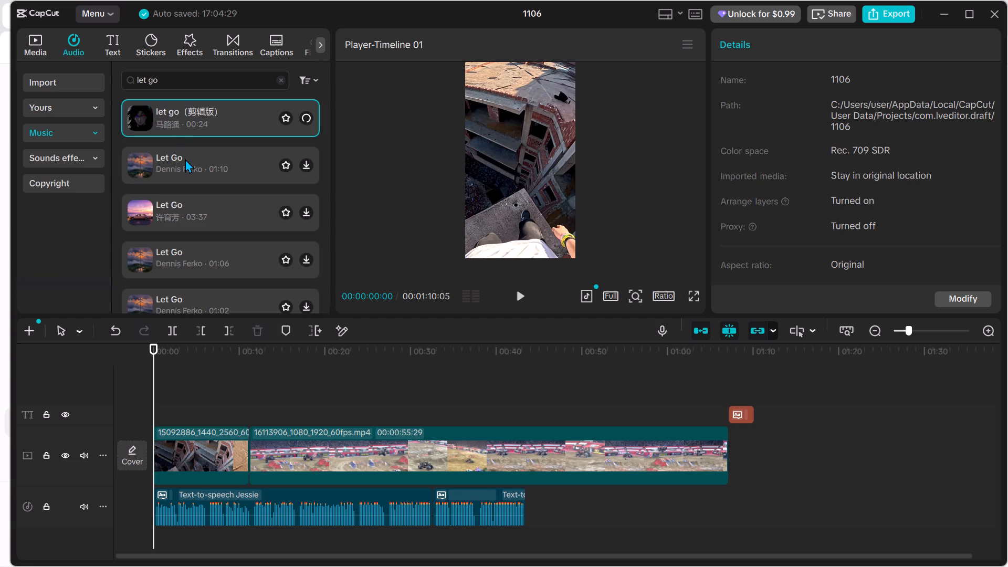
scroll(185, 159, down, 2)
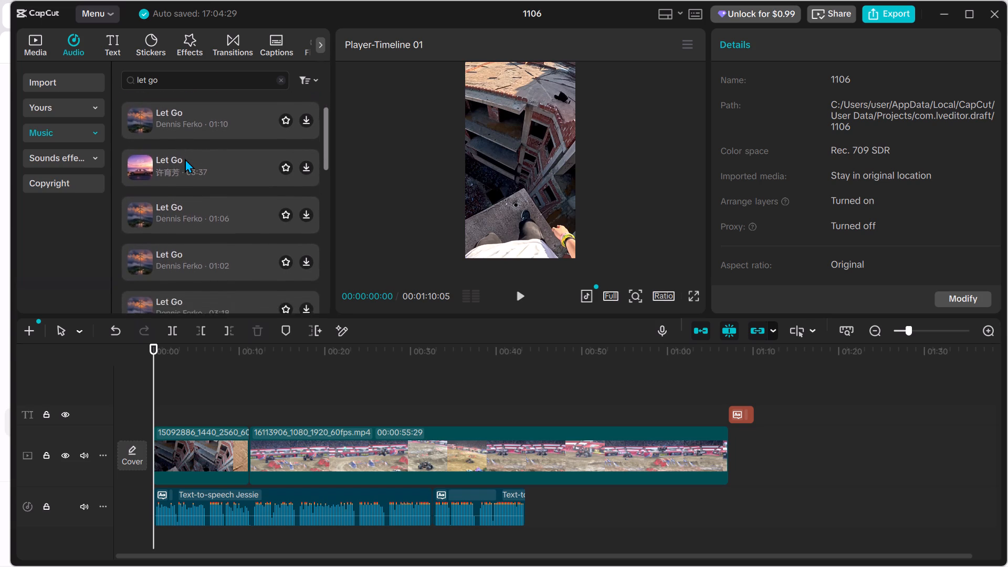
scroll(185, 159, down, 1)
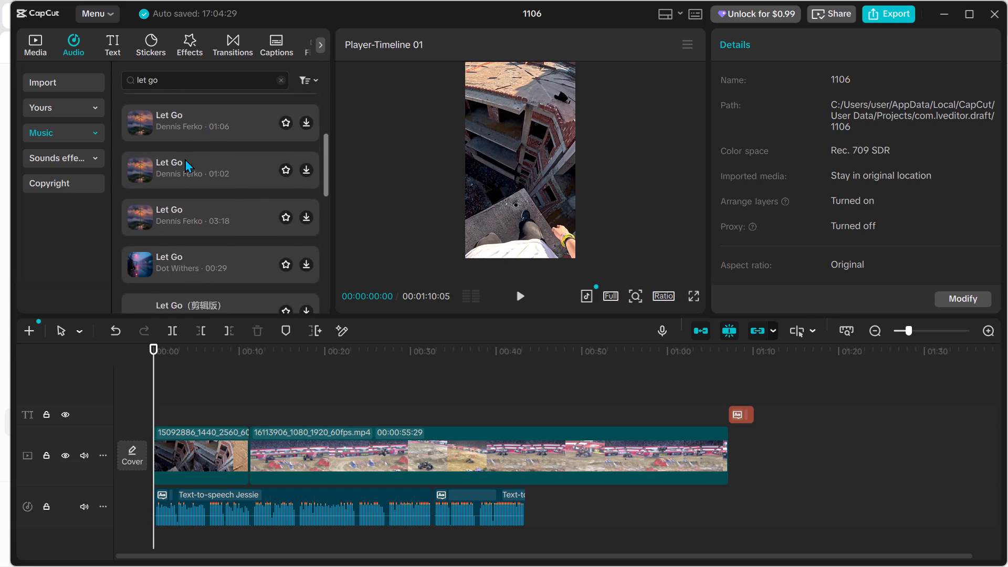
scroll(185, 159, down, 1)
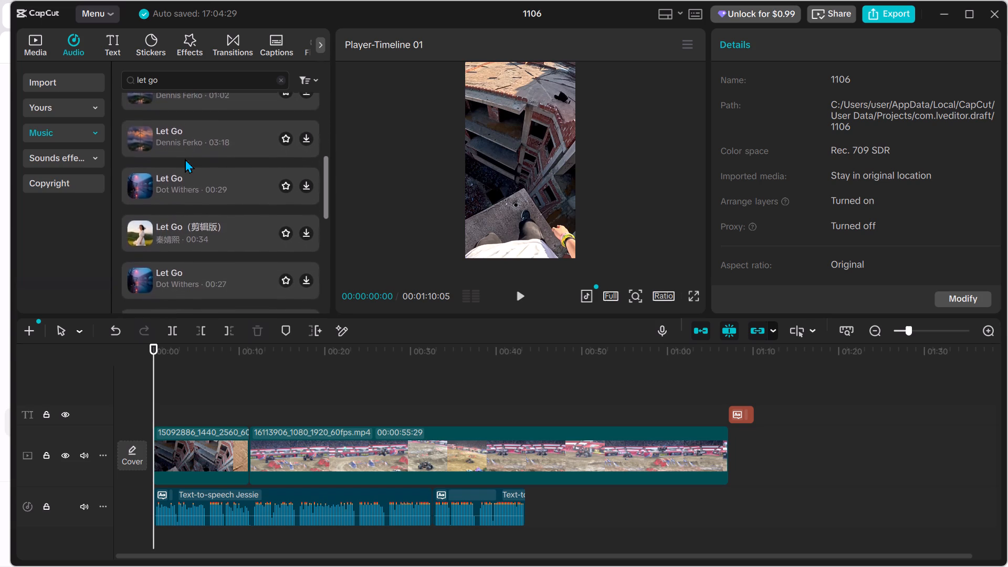
scroll(185, 159, down, 1)
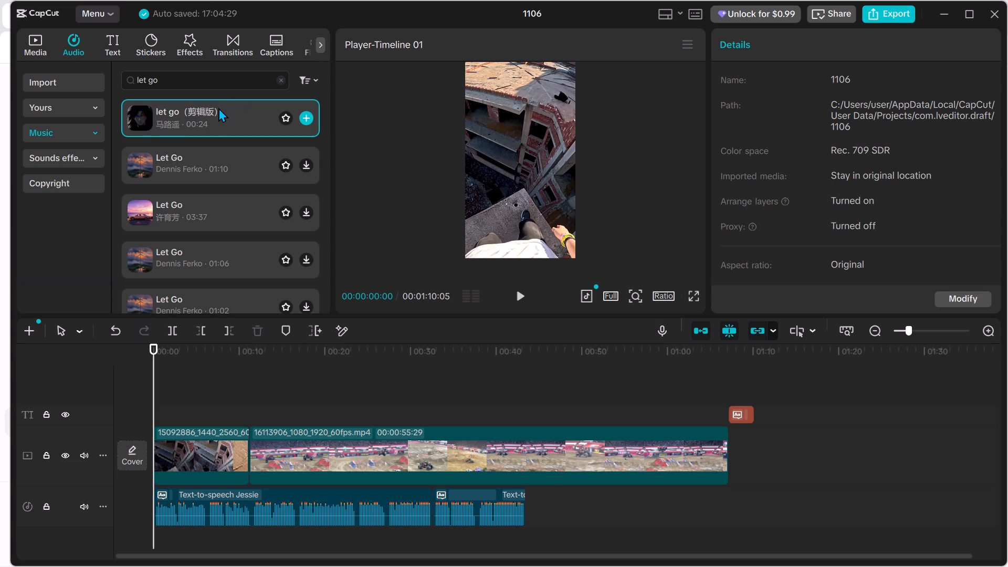
double_click(218, 108)
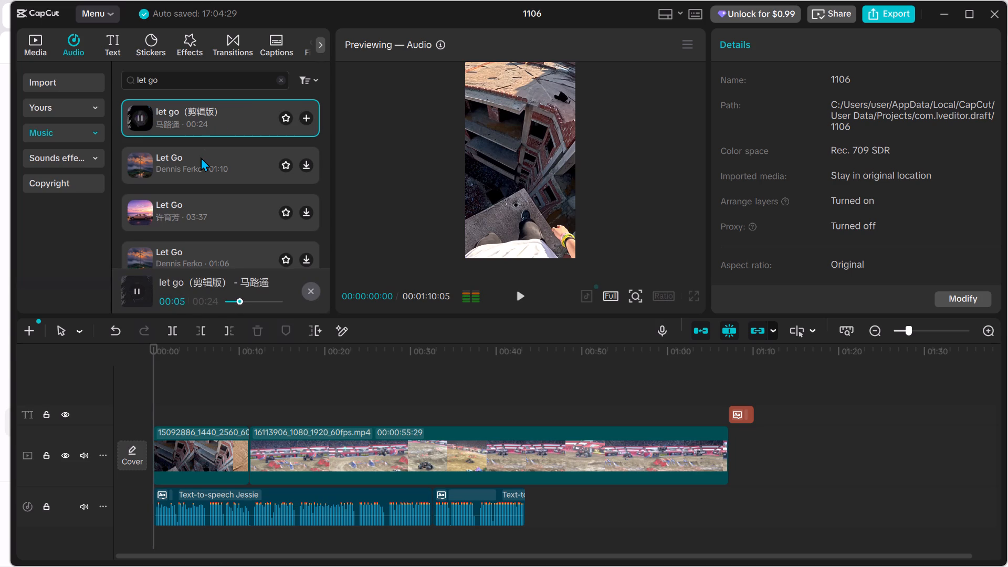
Look through the remaining "let go" search results for a suitable background track.
scroll(201, 157, down, 1)
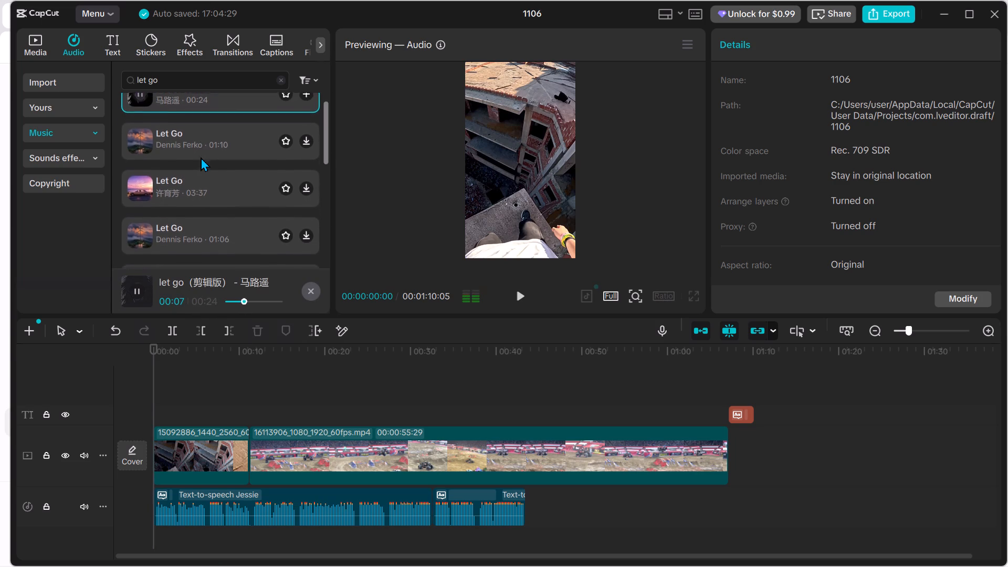
scroll(201, 157, down, 2)
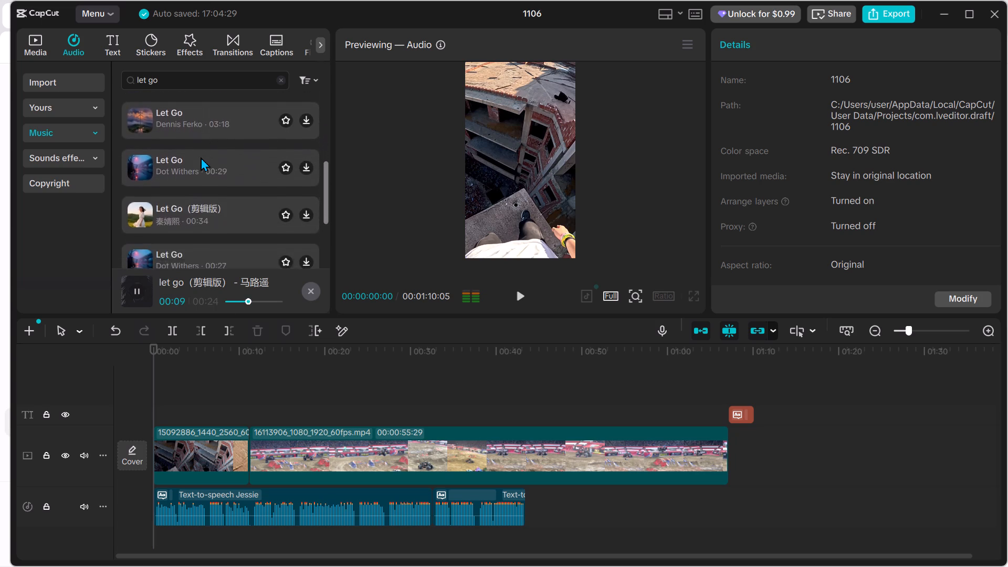
scroll(201, 157, down, 2)
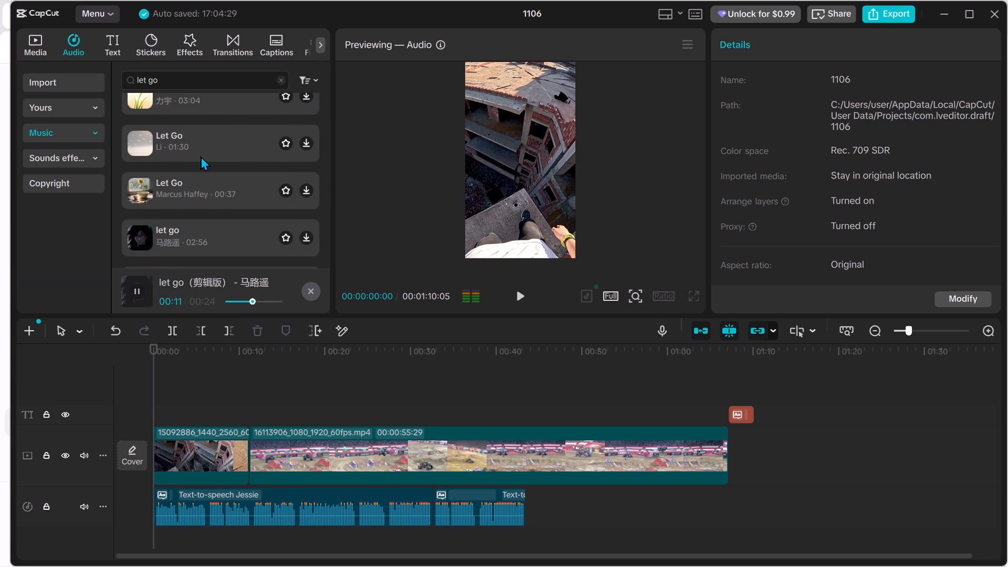
scroll(201, 156, down, 2)
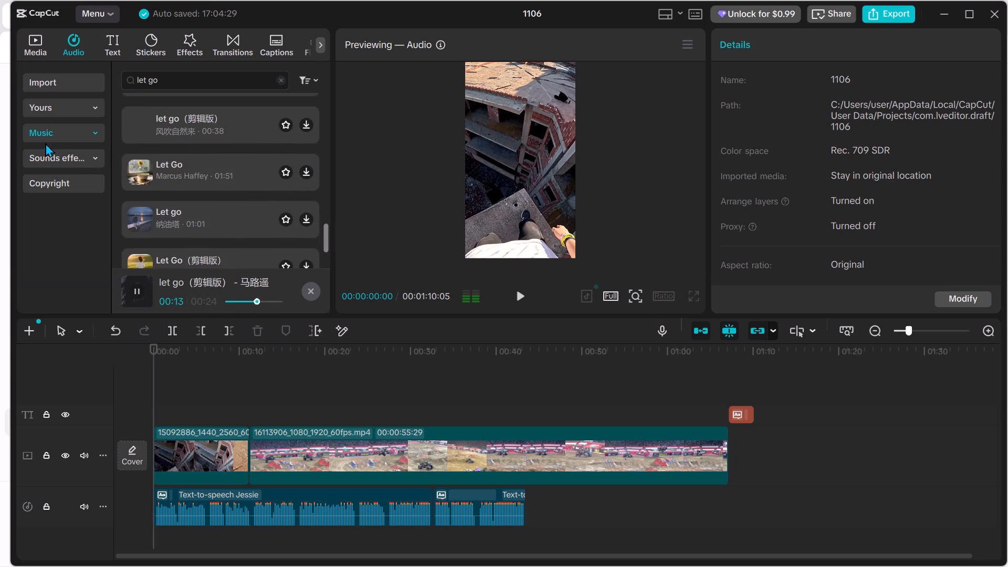
Browse the Sorrow music category and preview Kamin by aR and Someone You Loved by KDA.
click(76, 128)
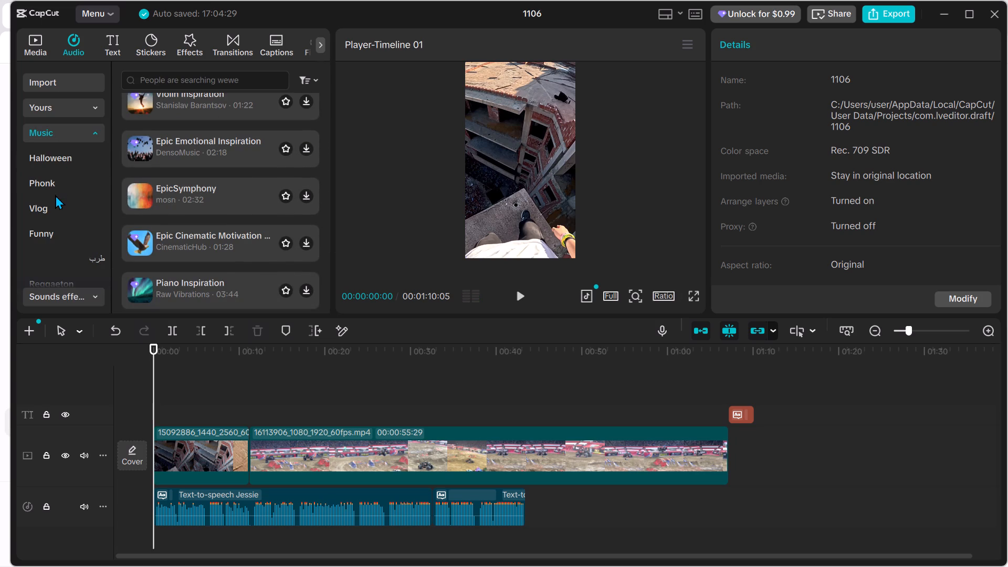
scroll(55, 195, down, 1)
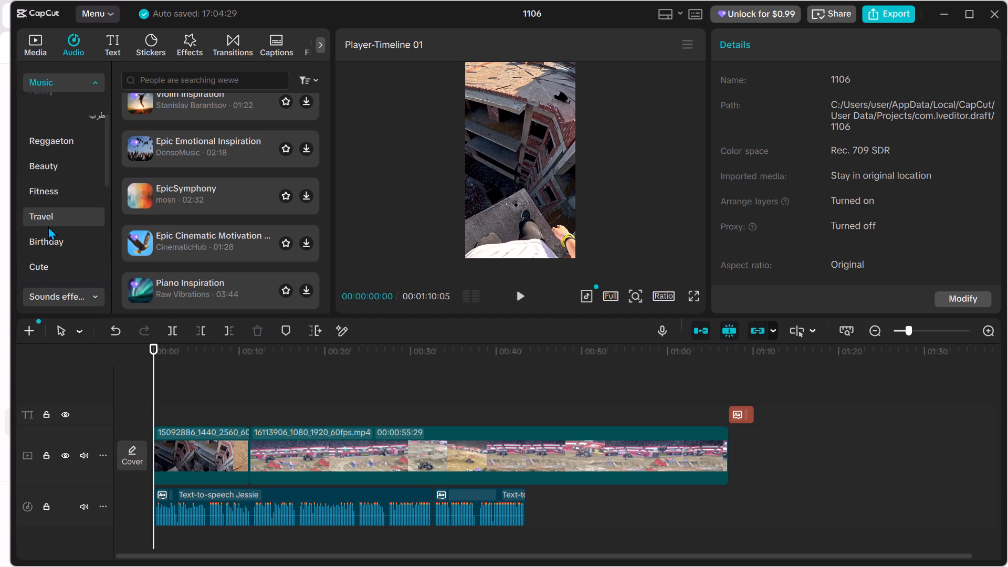
scroll(45, 233, down, 1)
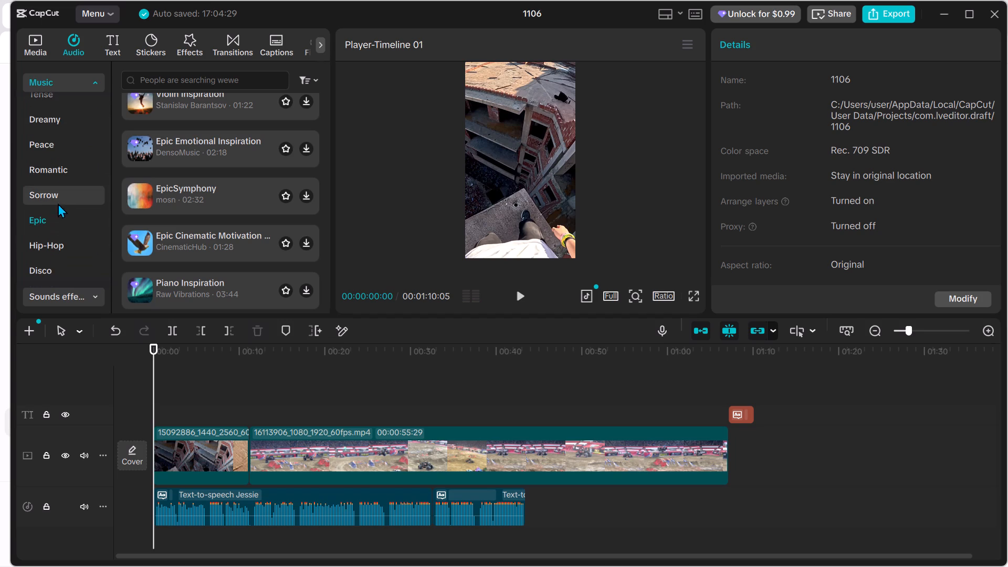
click(62, 191)
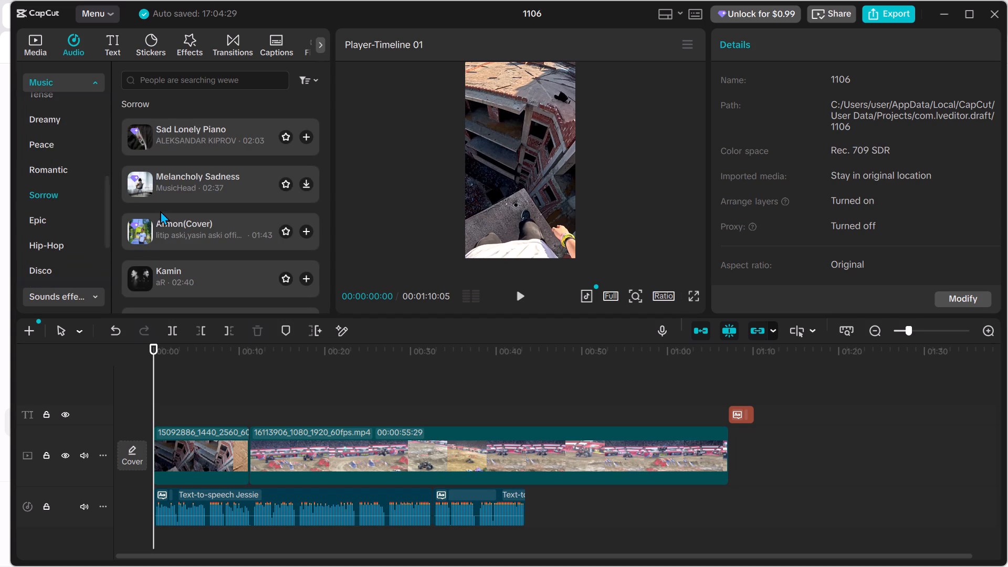
scroll(160, 212, down, 1)
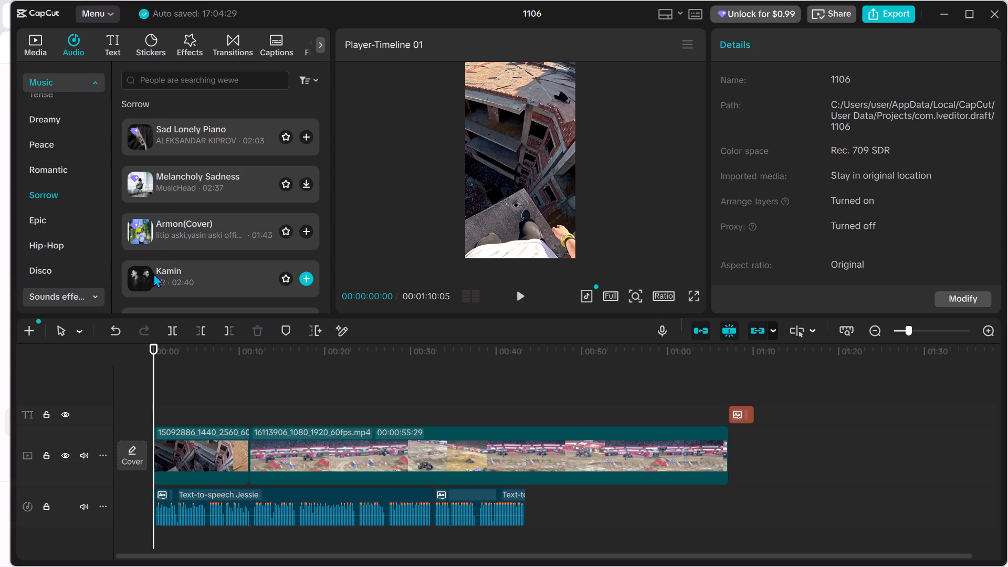
double_click(153, 274)
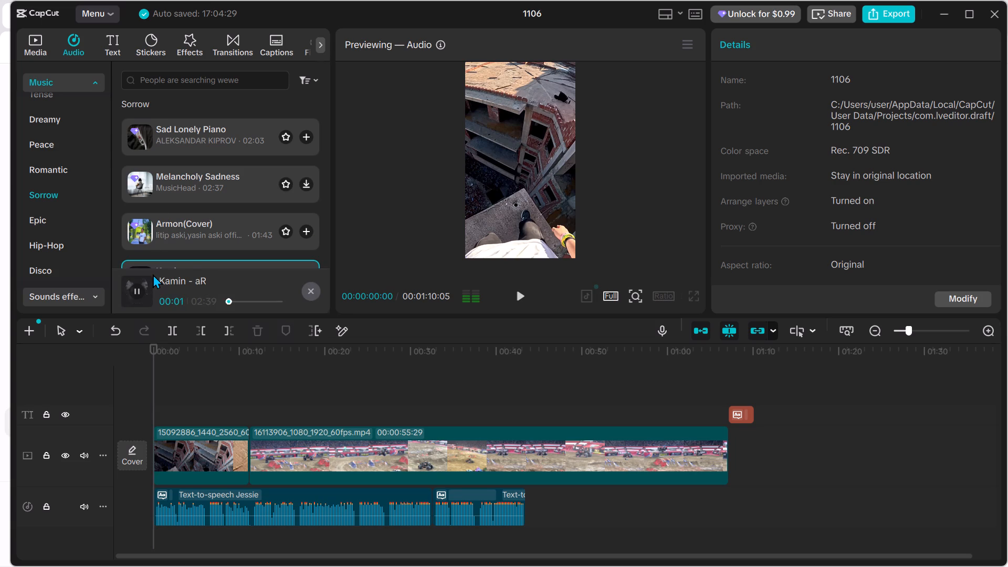
scroll(234, 227, down, 1)
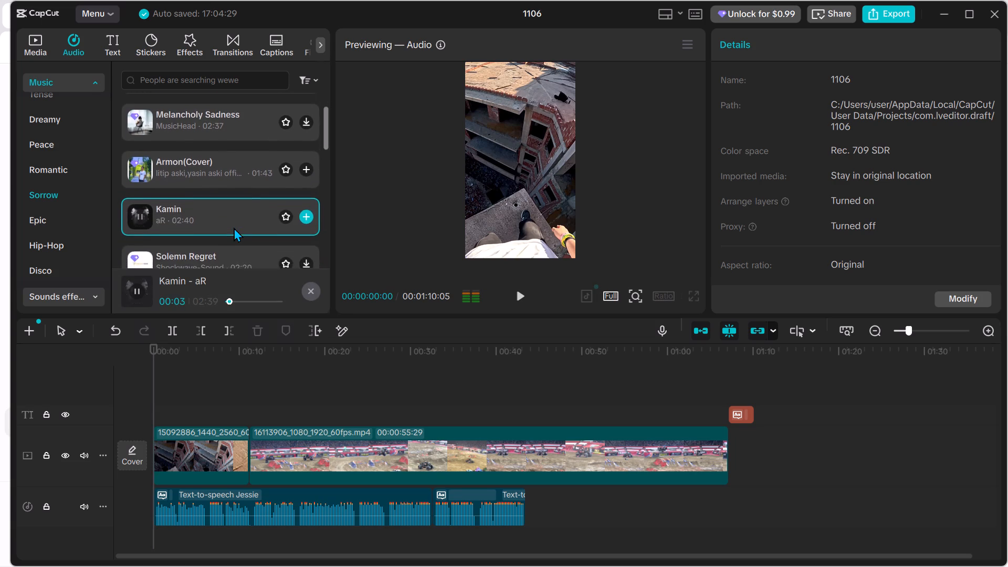
scroll(234, 227, down, 1)
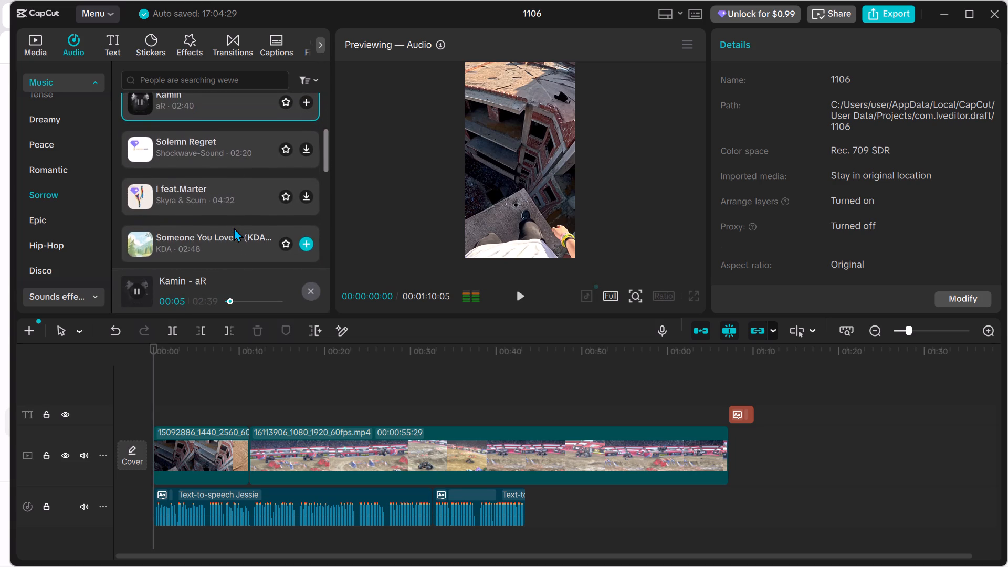
scroll(234, 227, down, 1)
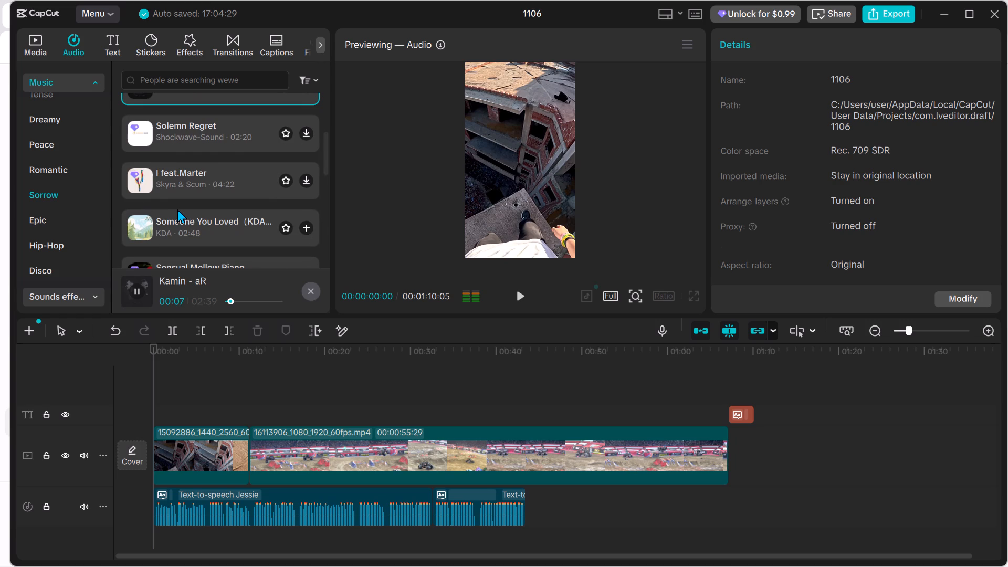
double_click(177, 209)
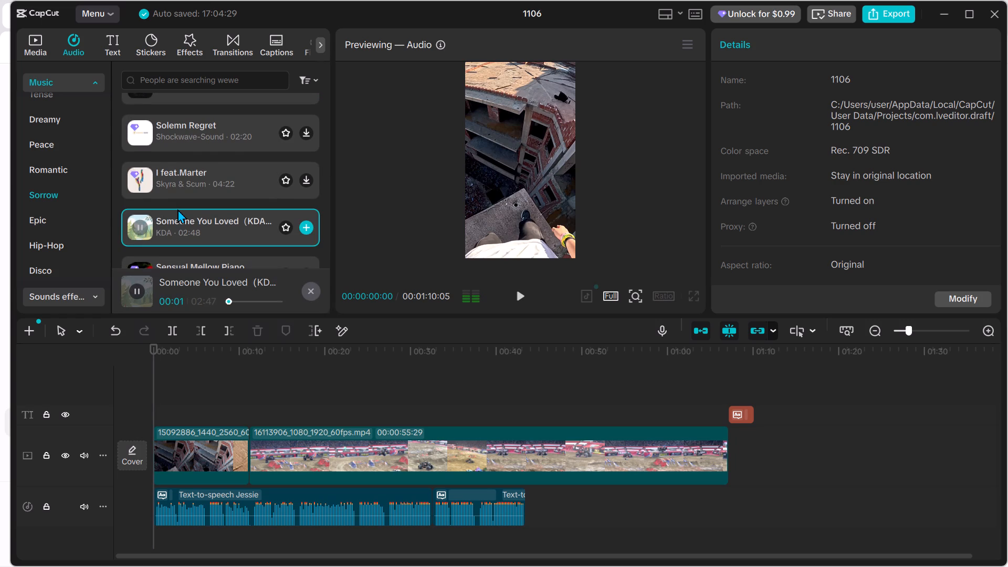
scroll(177, 209, down, 1)
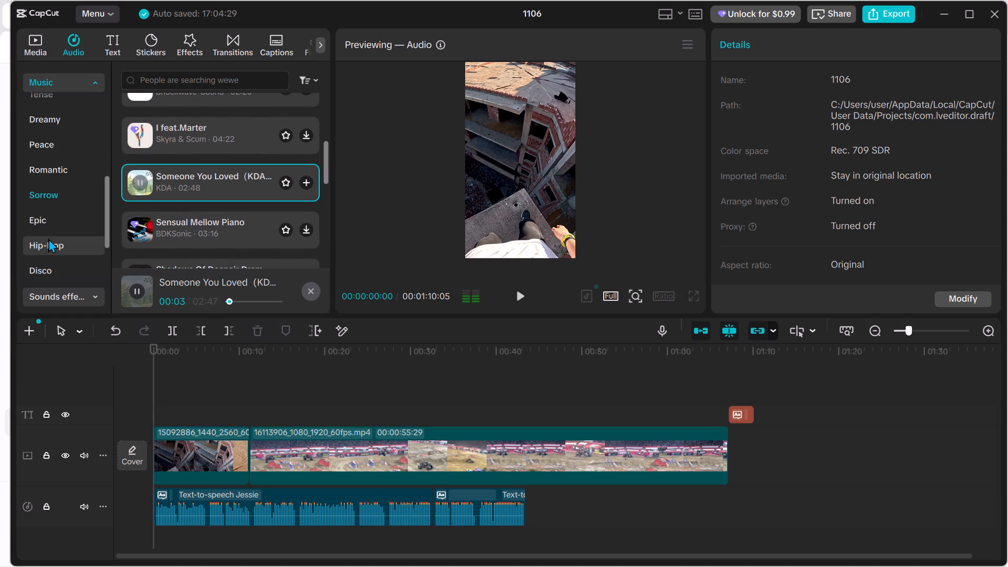
Browse the Hip-Hop music category and preview Charcoal by Mona Dirt.
click(44, 238)
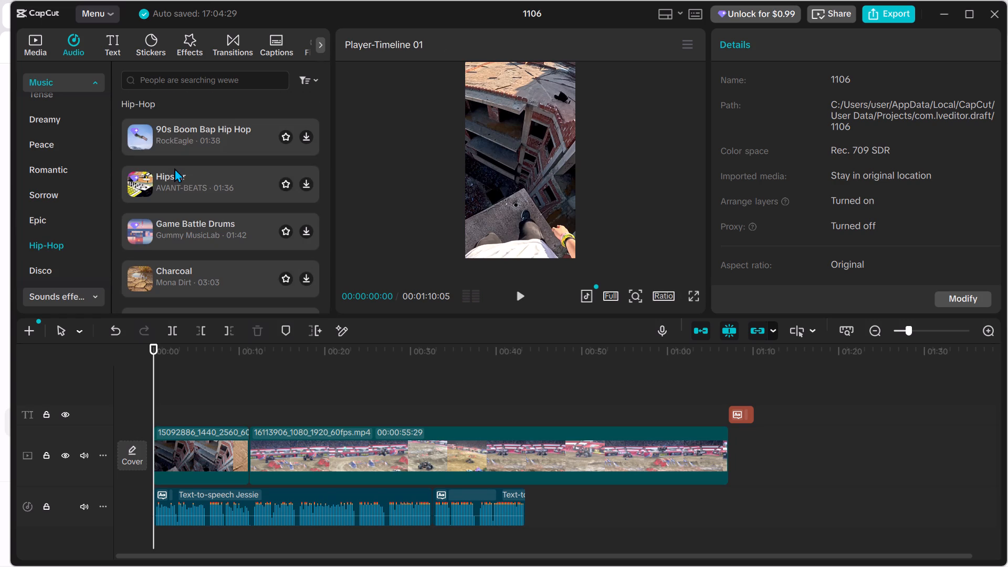
scroll(194, 161, down, 1)
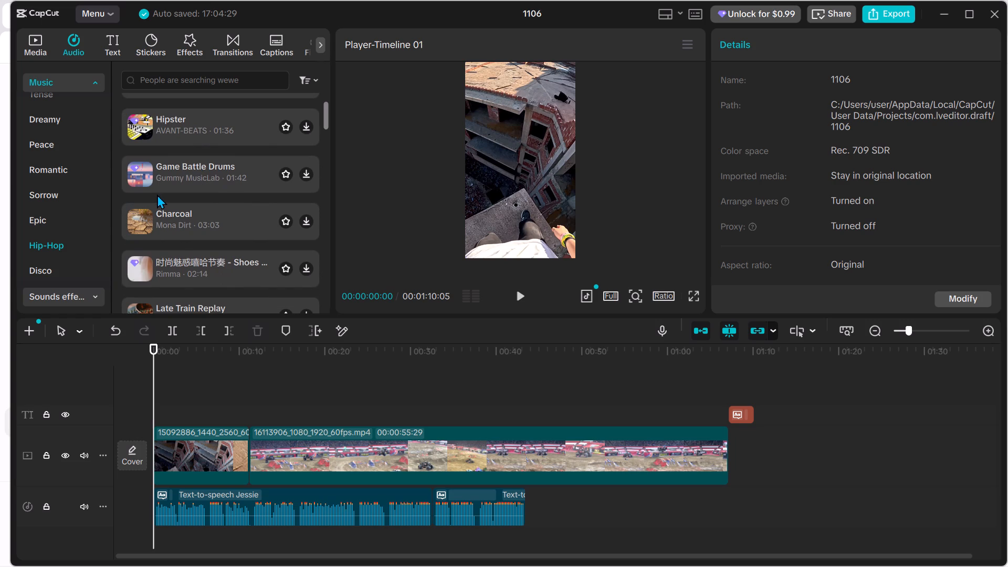
click(154, 208)
double_click(154, 208)
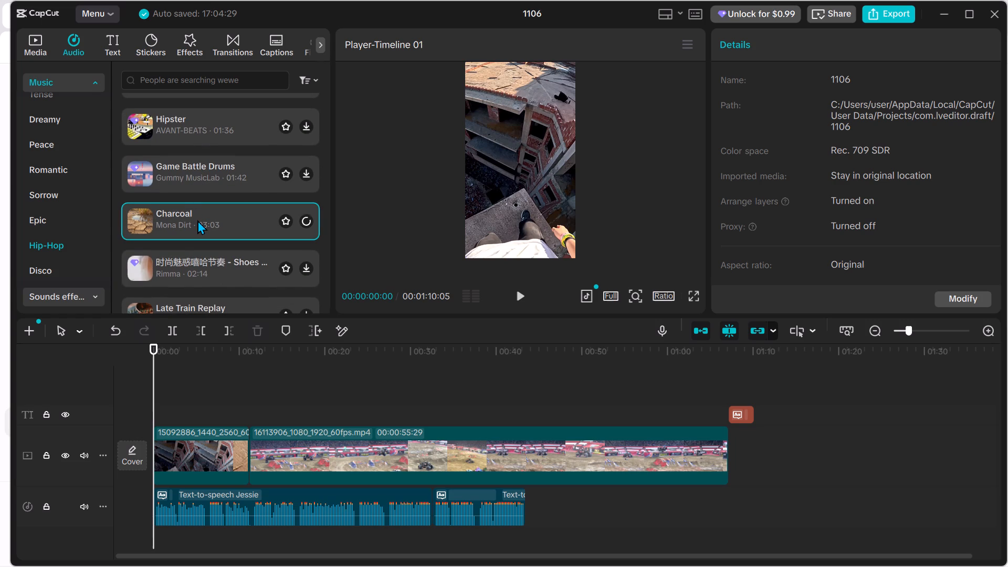
scroll(197, 220, down, 1)
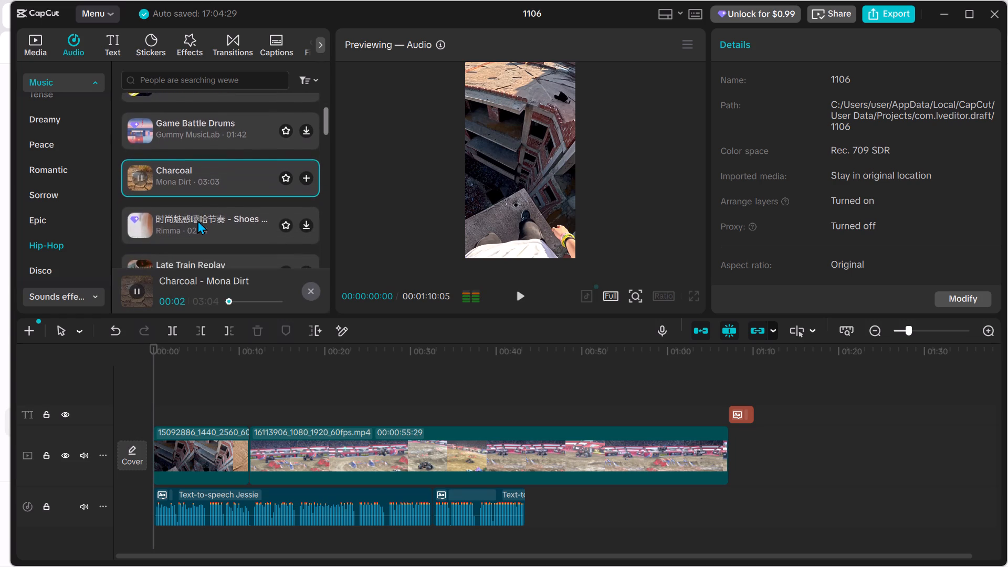
scroll(197, 220, down, 1)
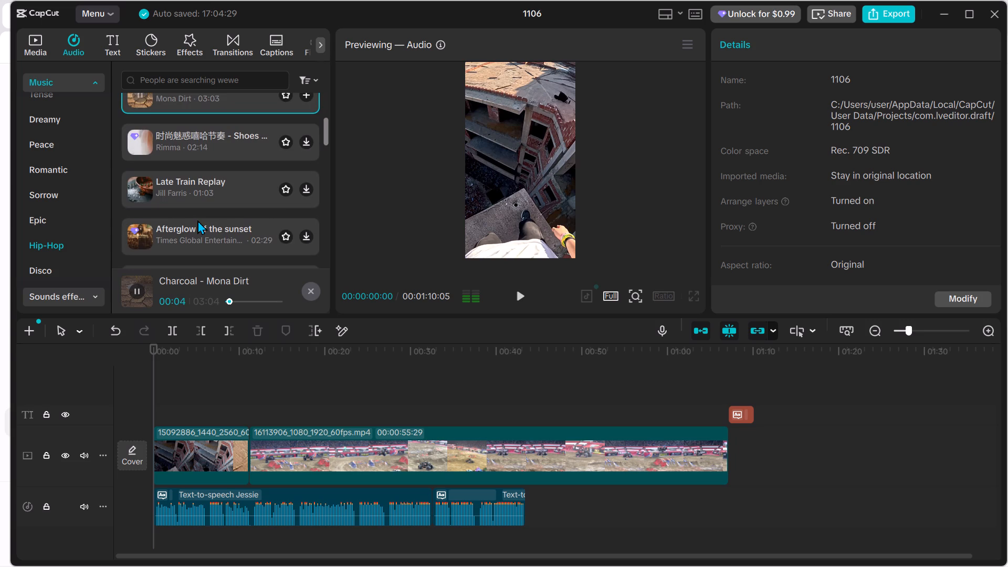
scroll(197, 220, down, 1)
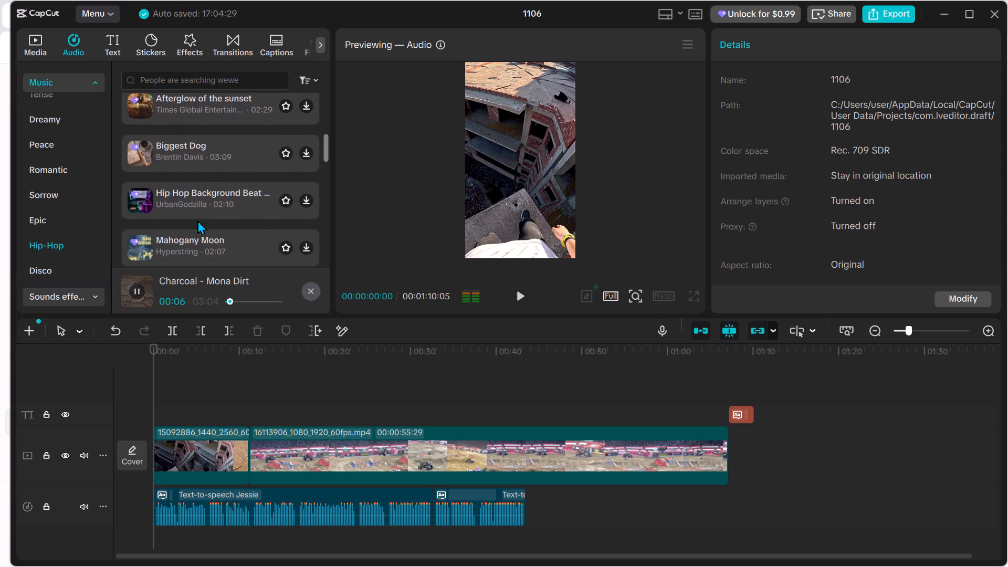
scroll(197, 220, down, 1)
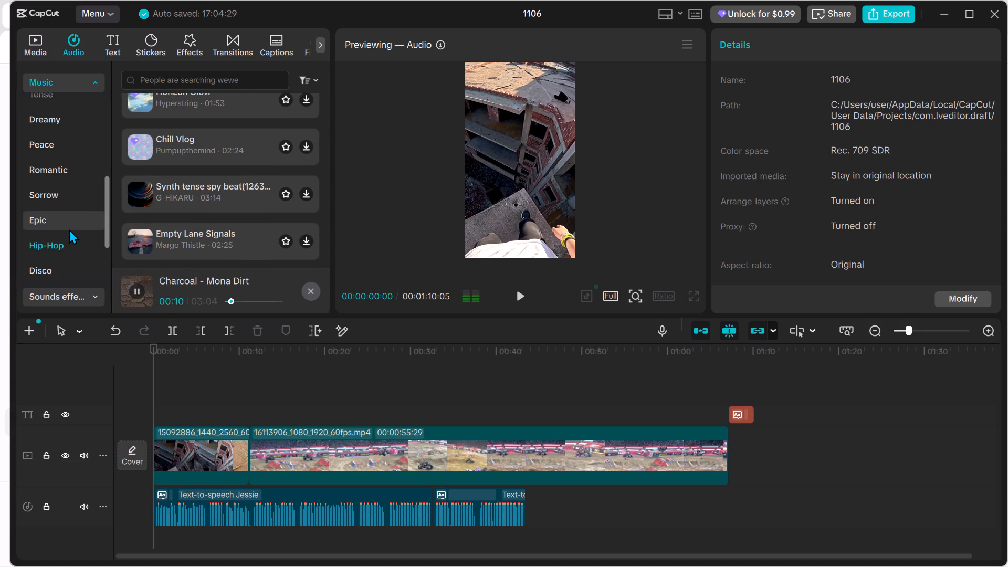
Browse the Afrobeats music category, preview TIKI TIKI by RXDXVIL, and close the preview.
scroll(69, 229, down, 2)
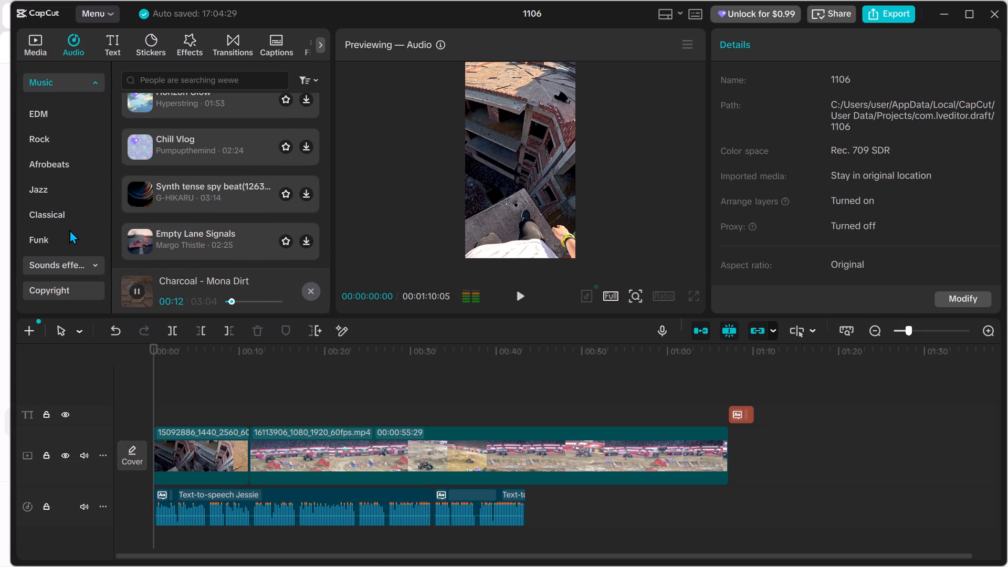
click(55, 163)
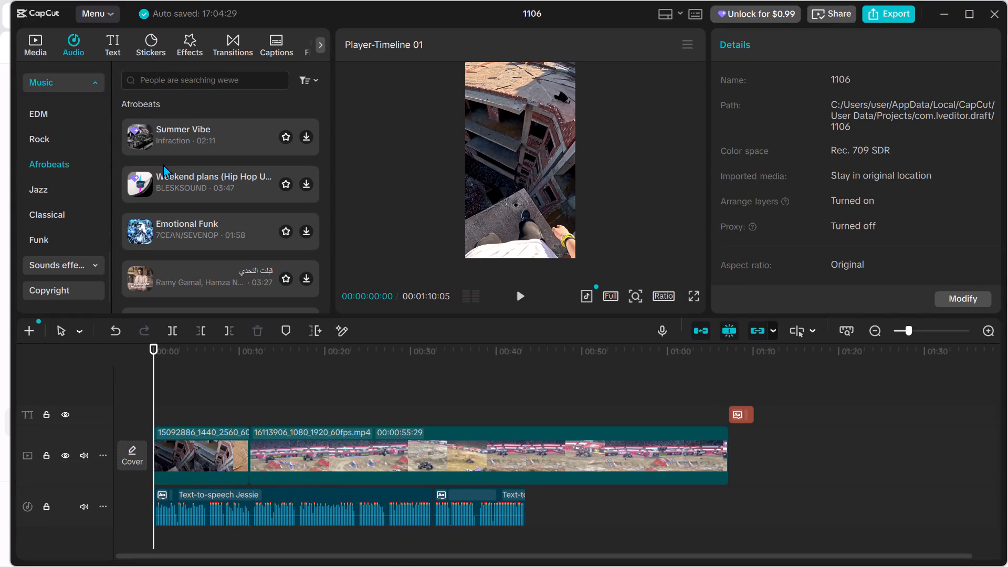
scroll(188, 173, down, 1)
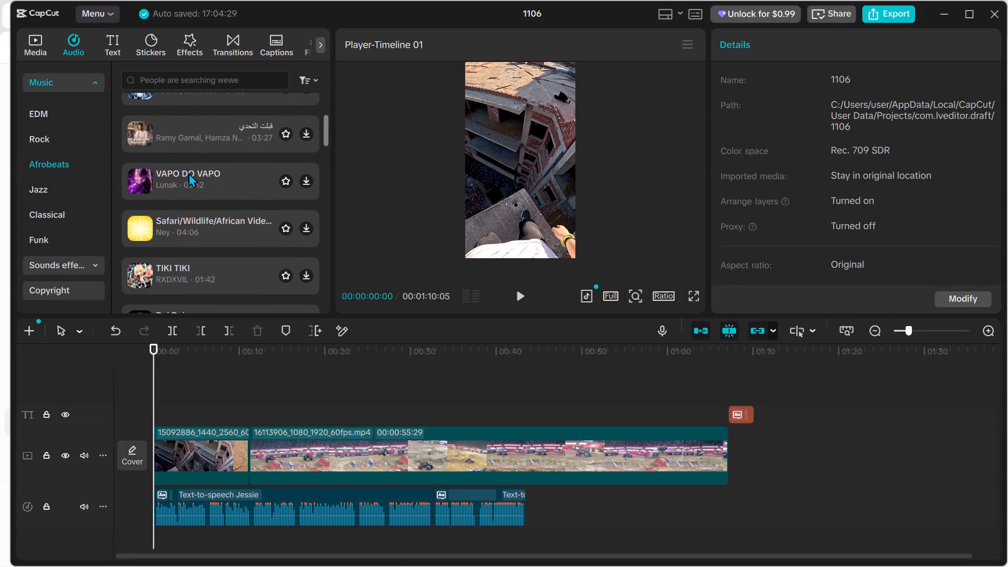
click(153, 265)
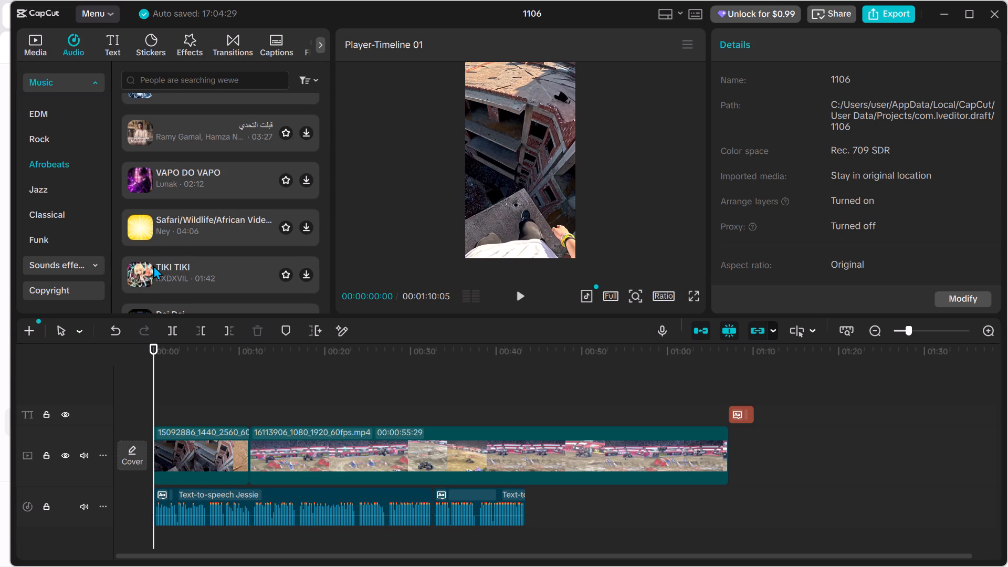
click(153, 265)
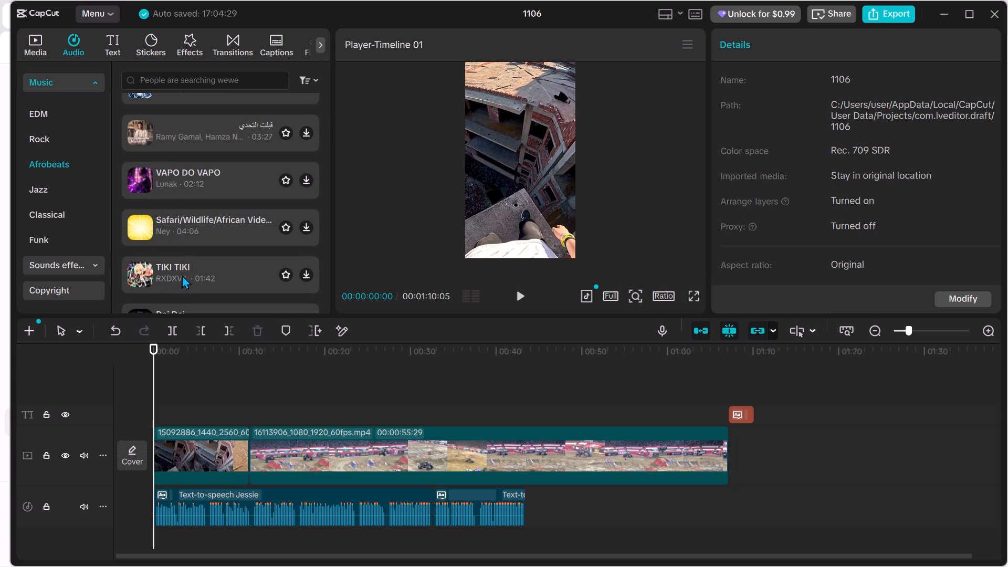
click(187, 275)
double_click(187, 275)
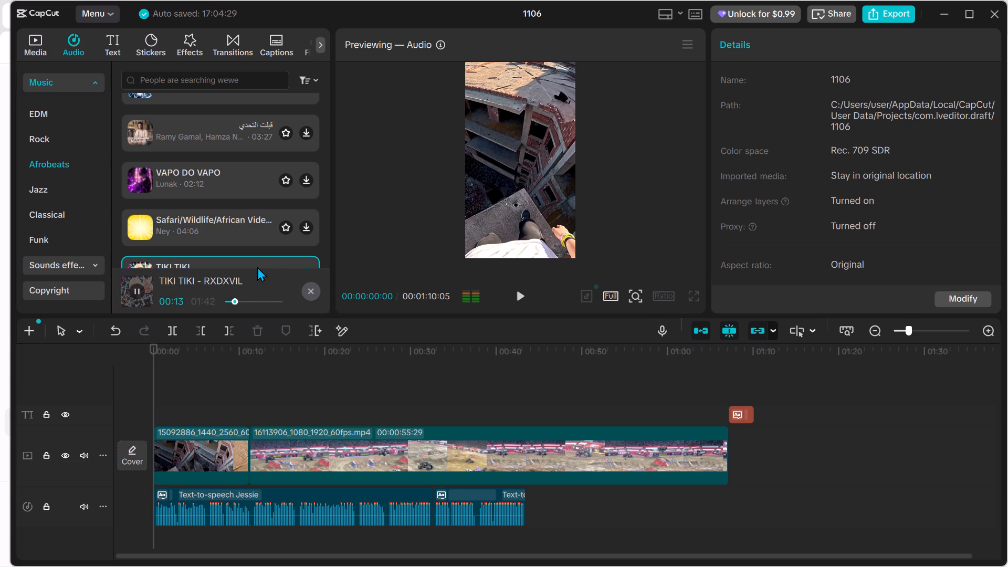
click(275, 269)
click(272, 257)
click(311, 292)
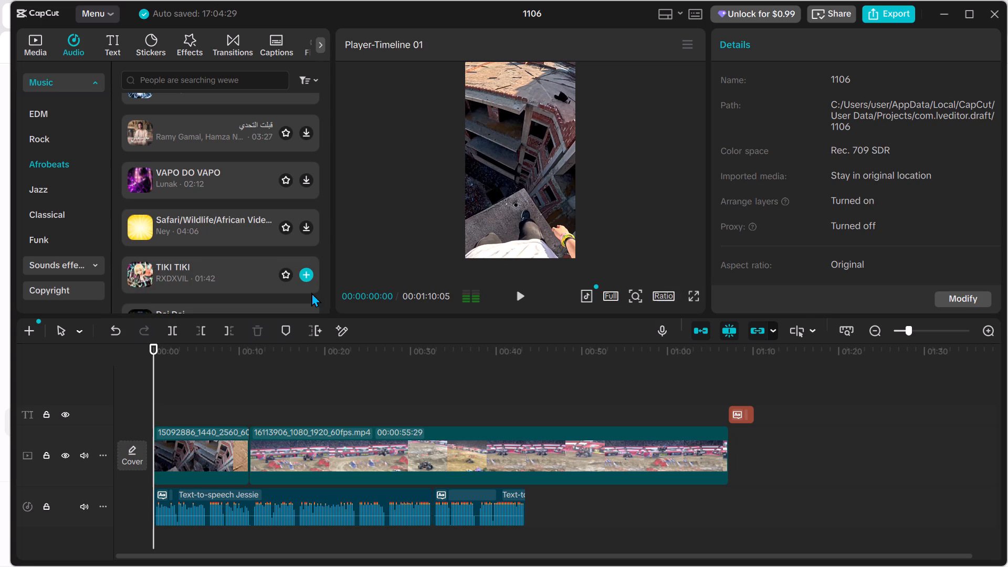
Add TIKI TIKI by RXDXVIL to the start of the timeline as background music.
click(303, 277)
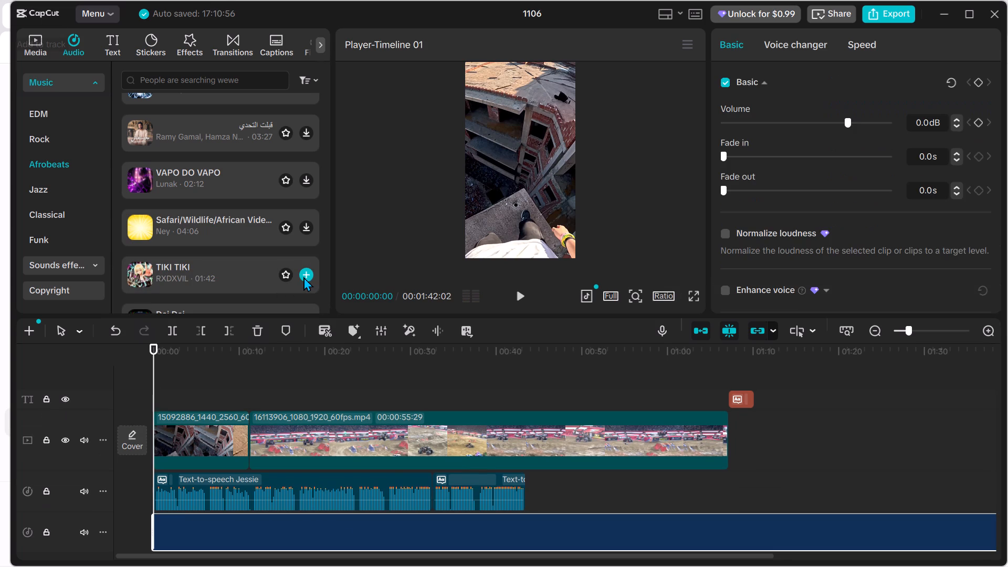
Trim the end of the TIKI TIKI track back to about 01:07, where the monster truck clip ends.
scroll(727, 542, left, 4)
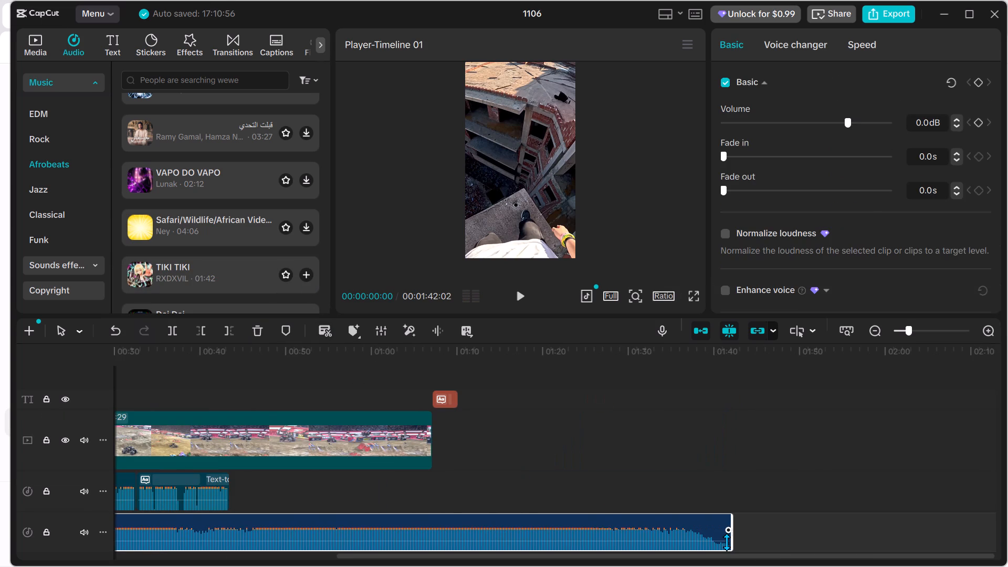
drag(730, 537, 621, 544)
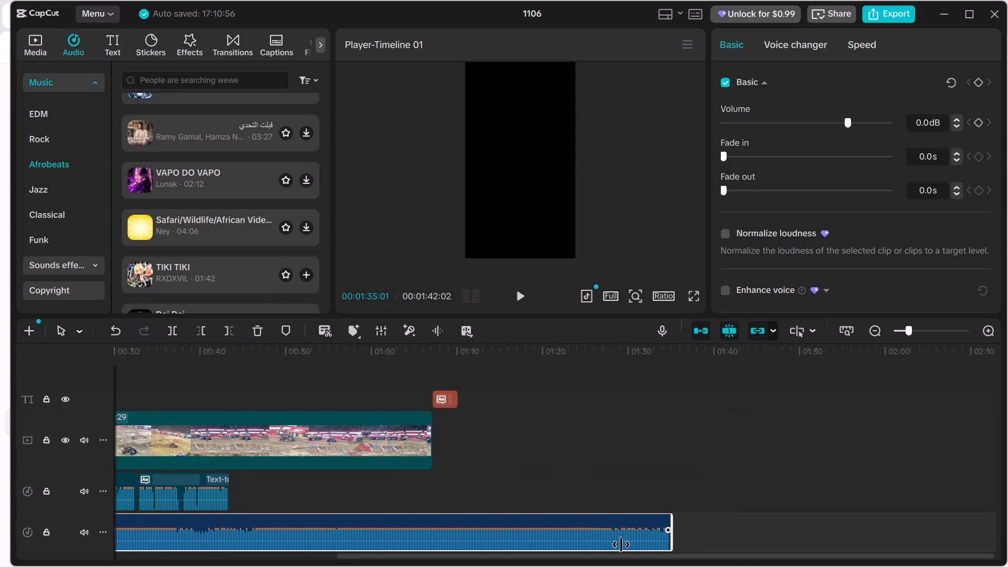
drag(621, 544, 438, 527)
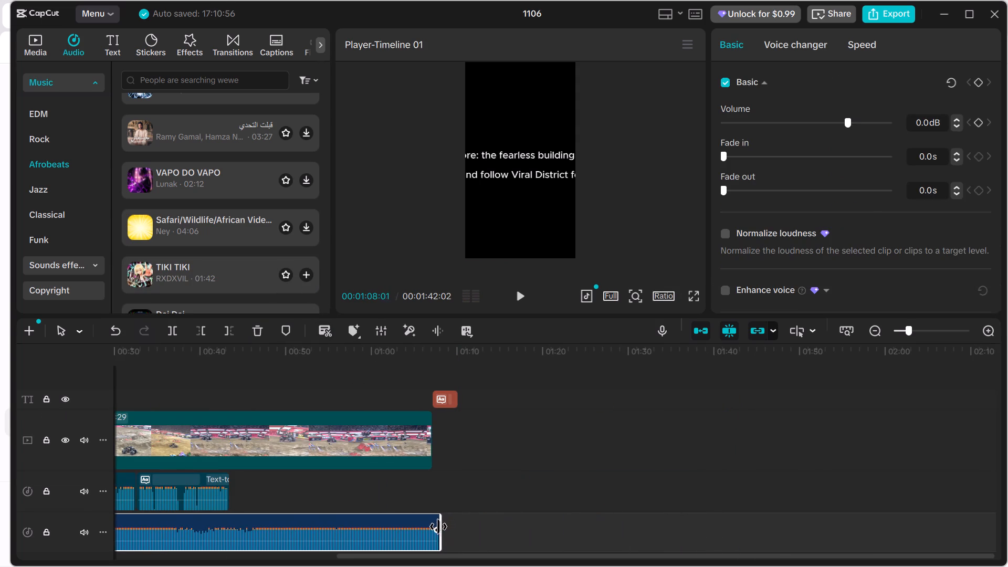
drag(438, 527, 434, 527)
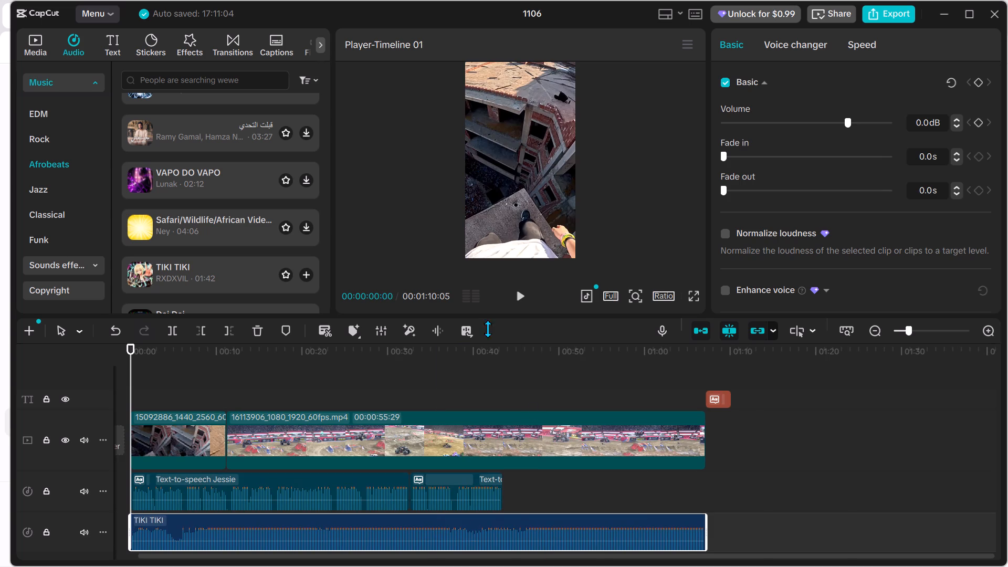
Play the timeline and lower the TIKI TIKI music track's volume to -9.3 dB.
click(37, 41)
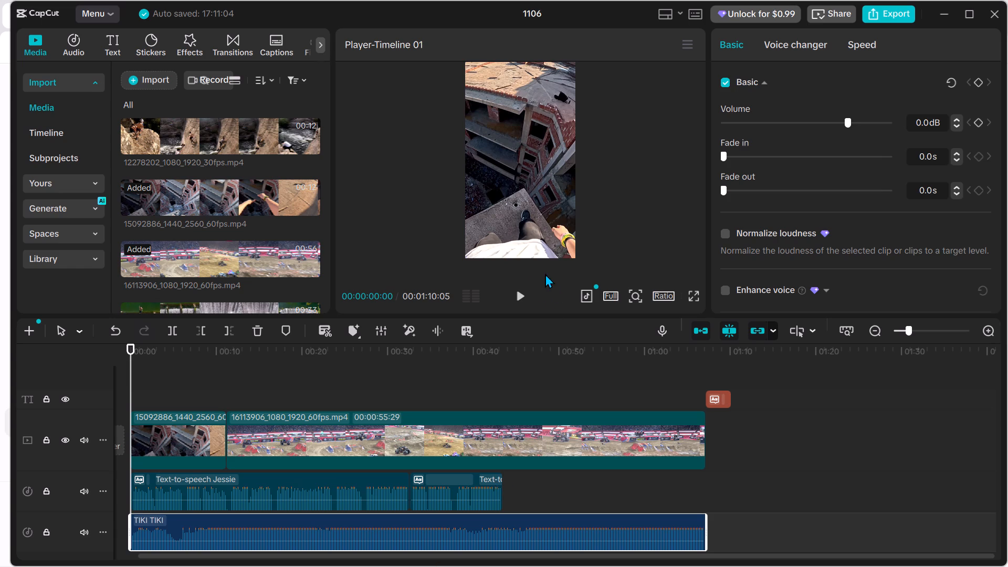
click(523, 292)
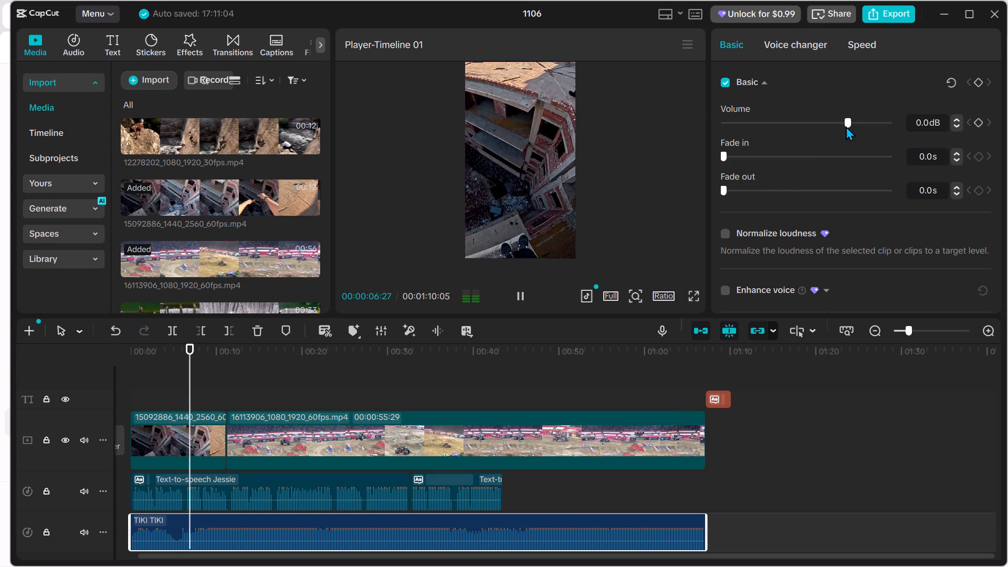
drag(847, 121, 844, 121)
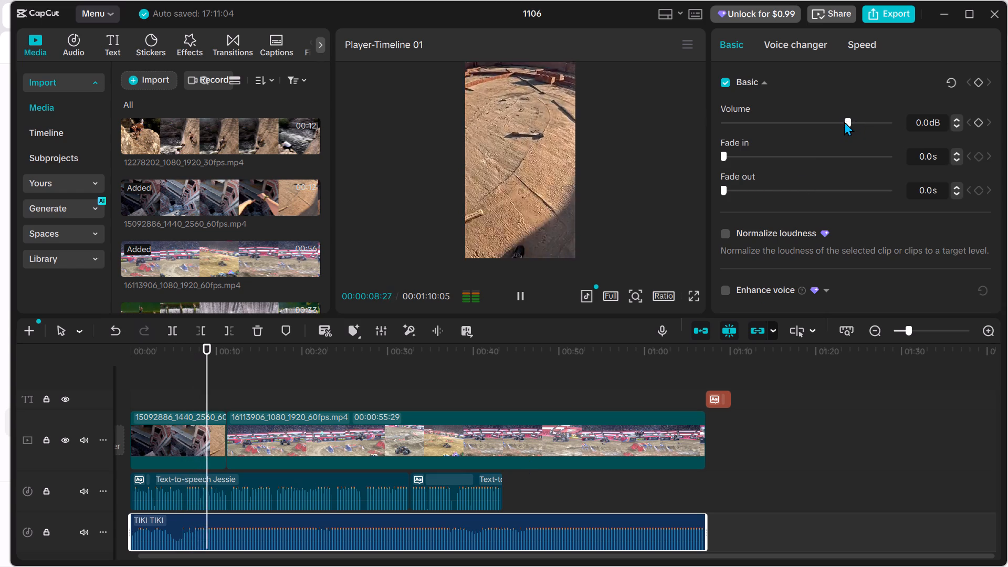
drag(844, 121, 837, 123)
click(837, 123)
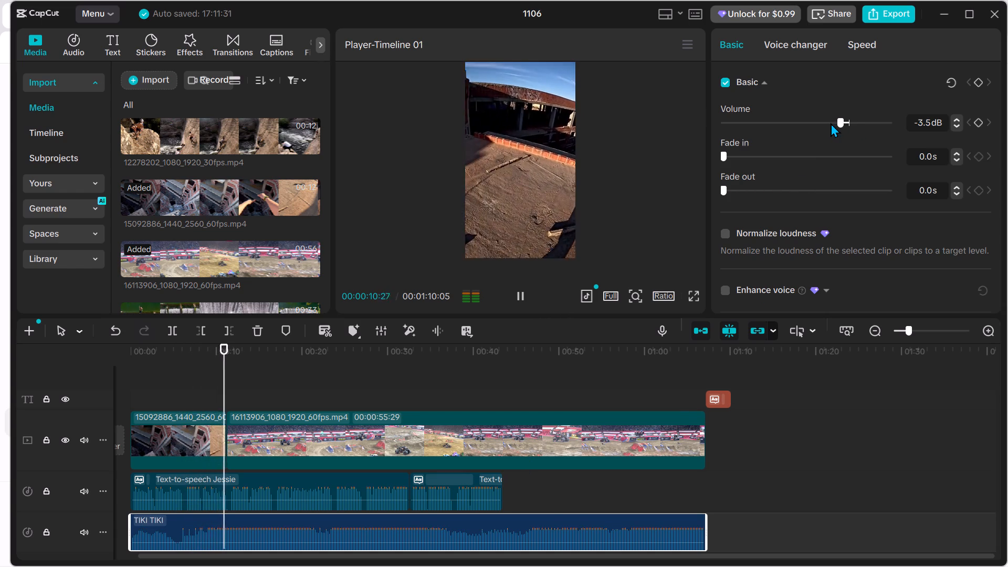
click(831, 123)
click(825, 123)
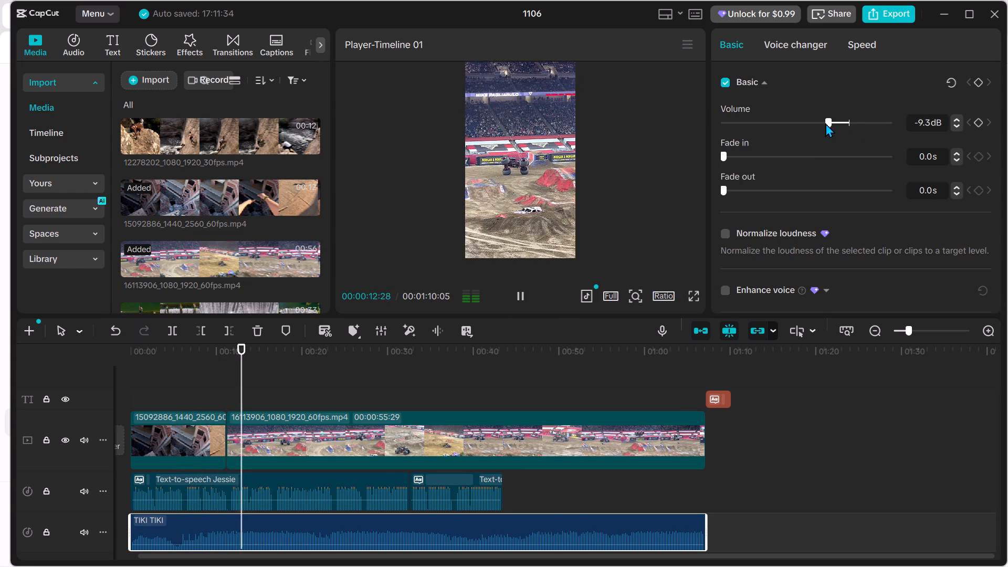
Raise the volume of the first Text-to-speech Jessie clip to 14.8 dB.
click(362, 488)
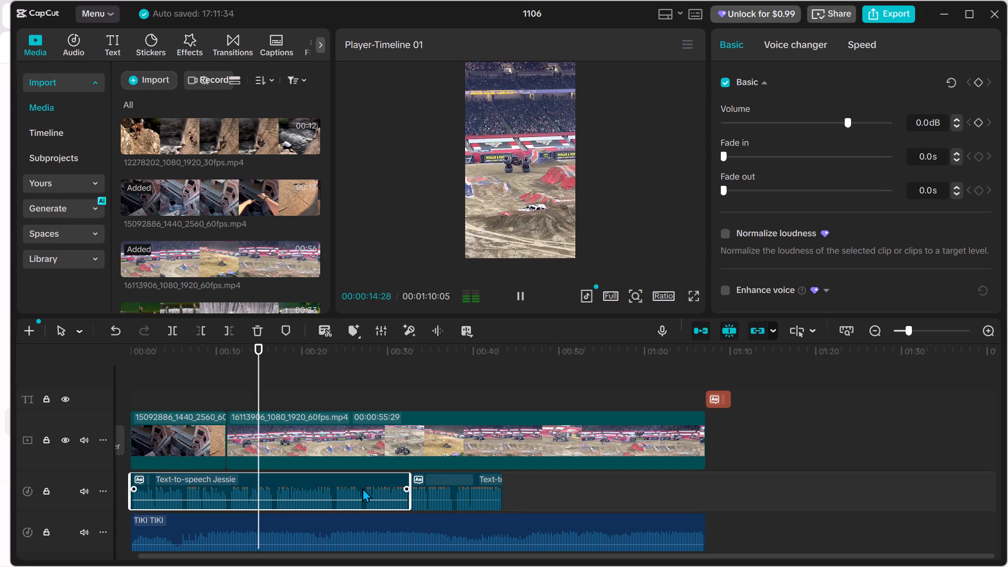
click(875, 123)
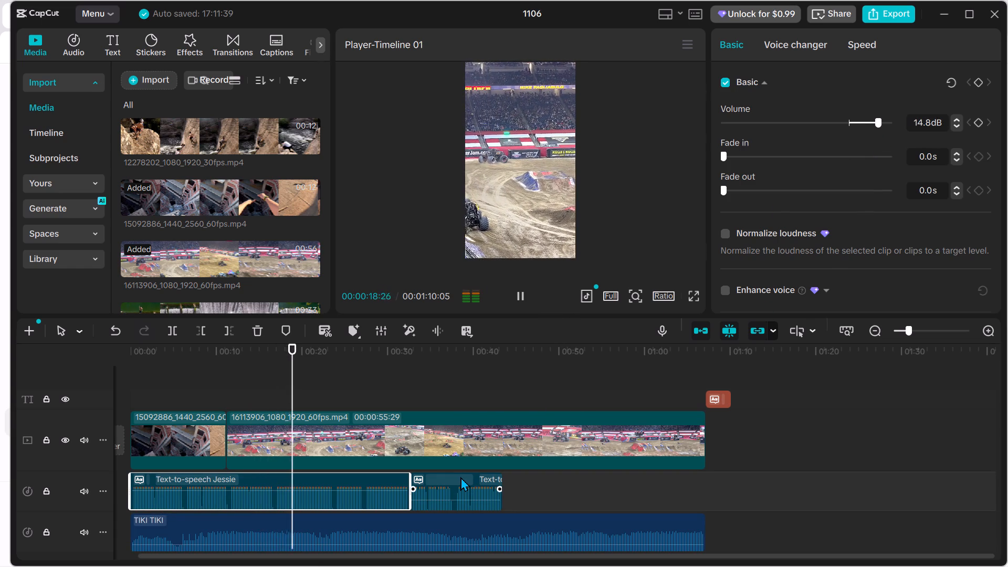
Raise the second Text-to-speech Jessie clip's volume to 15.3 dB, checking it against the first narration clip.
click(447, 496)
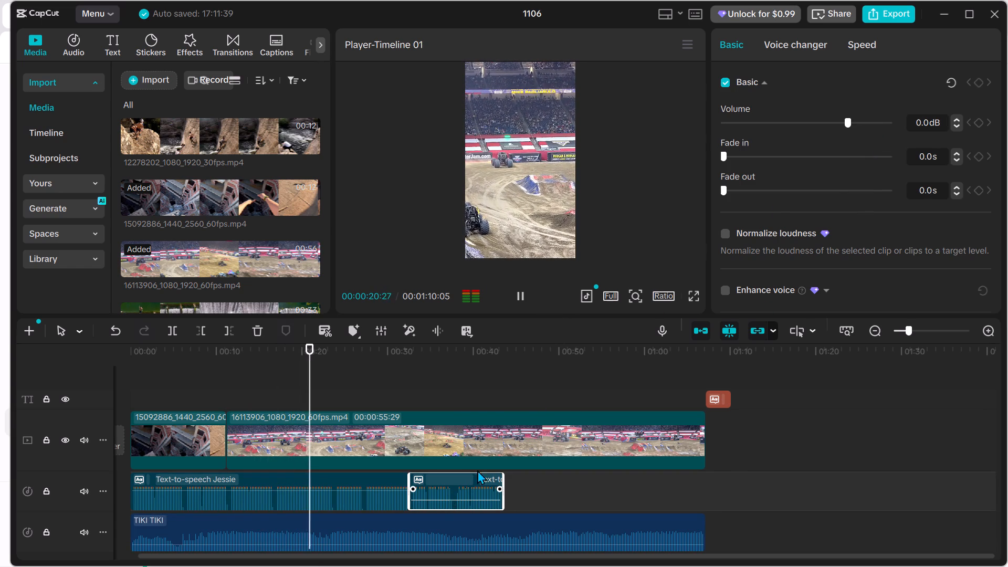
click(872, 120)
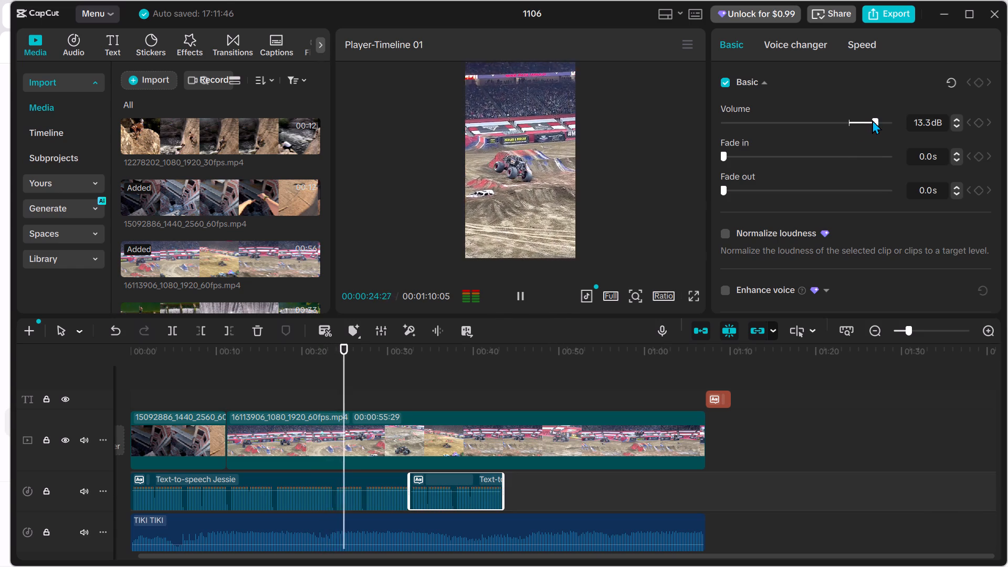
click(334, 481)
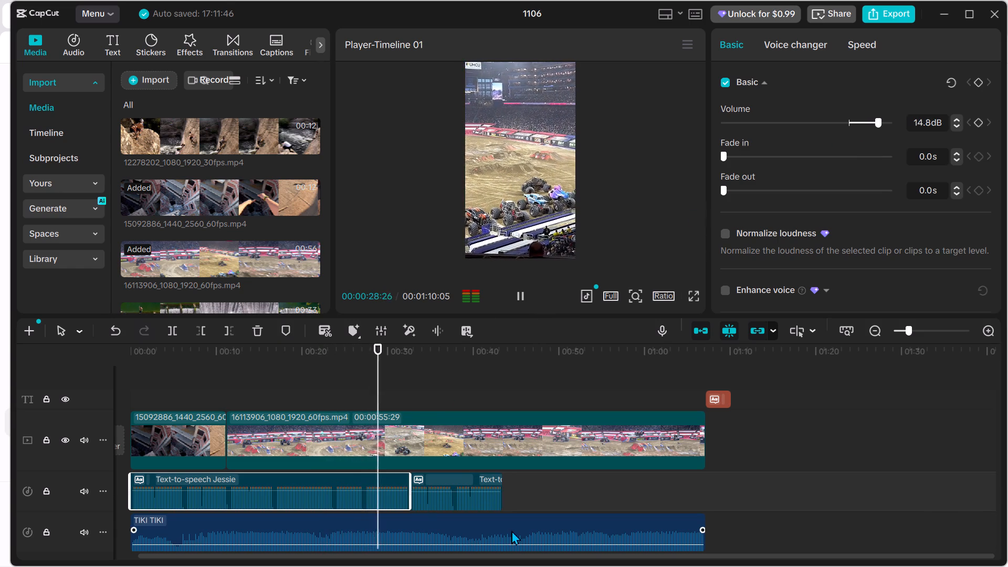
click(439, 501)
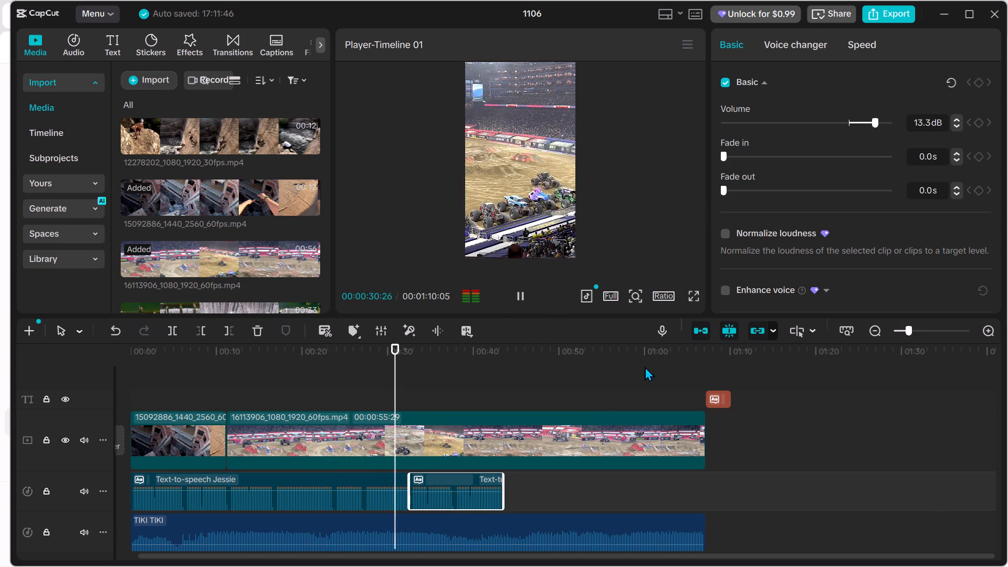
click(880, 123)
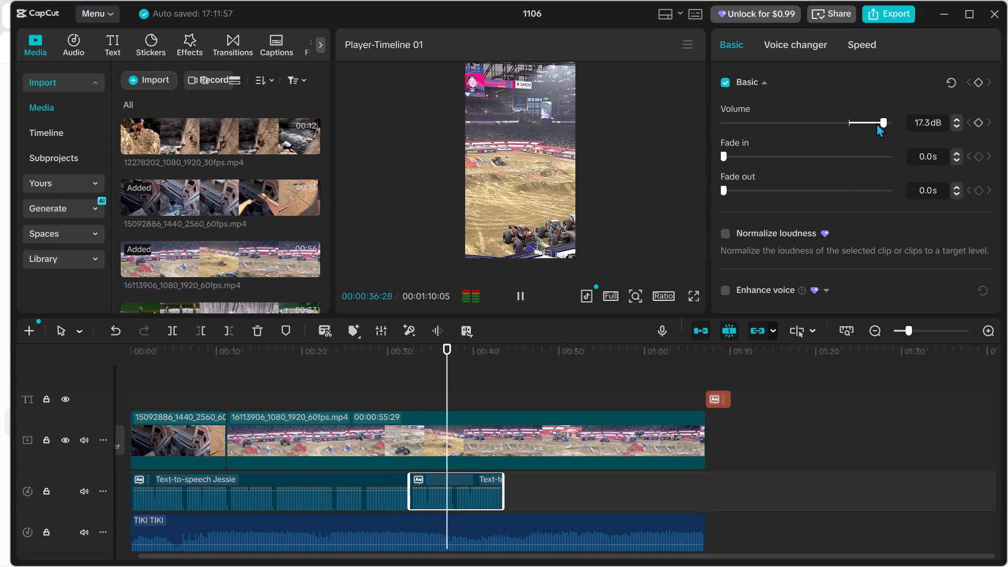
click(876, 123)
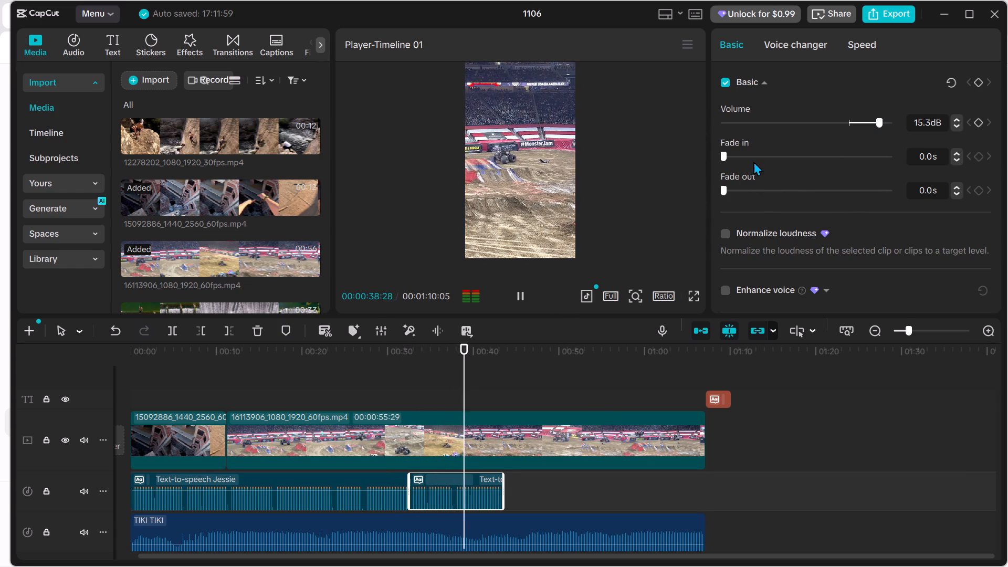
Give the TIKI TIKI music track a fade-out of 3.9 s.
click(593, 540)
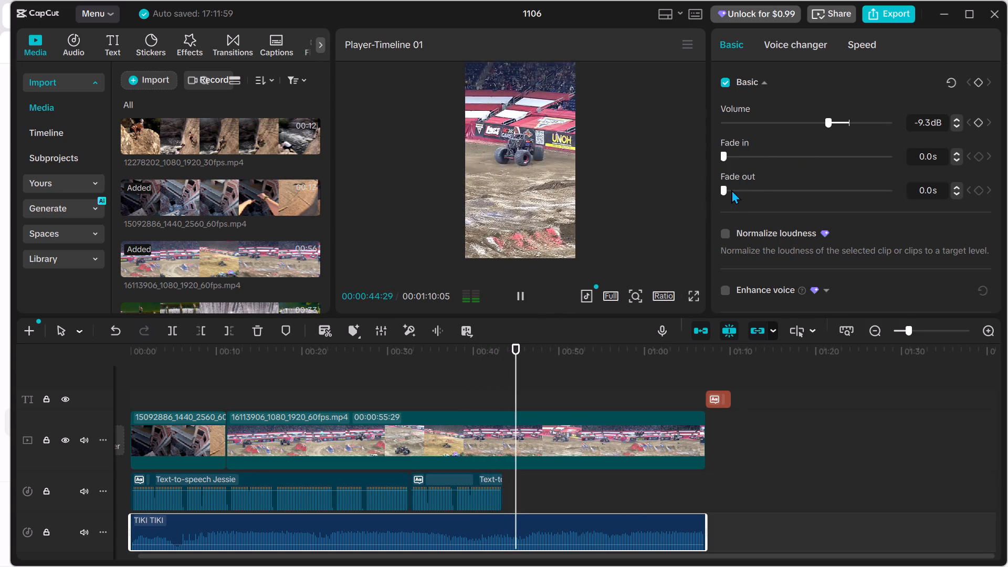
click(769, 191)
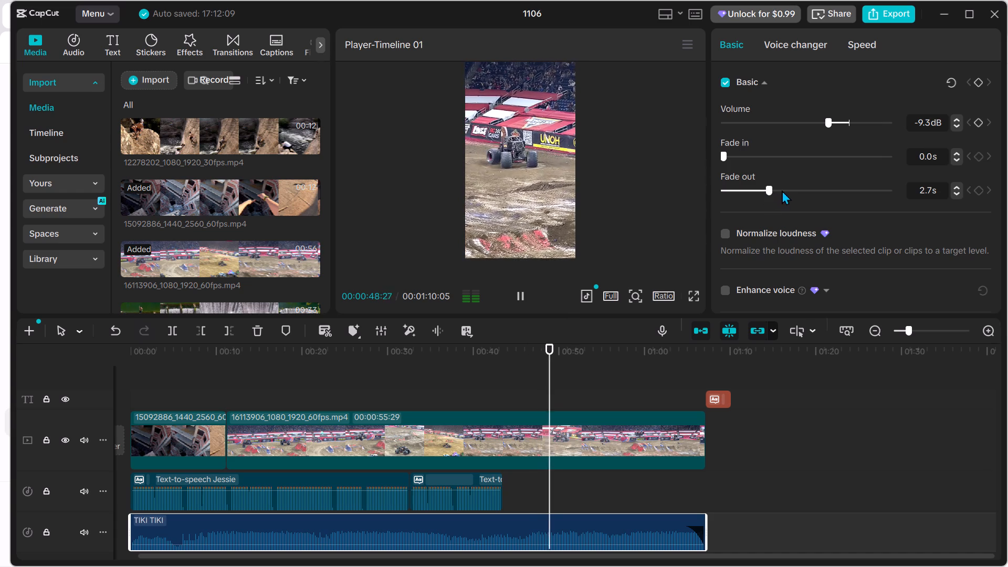
click(787, 189)
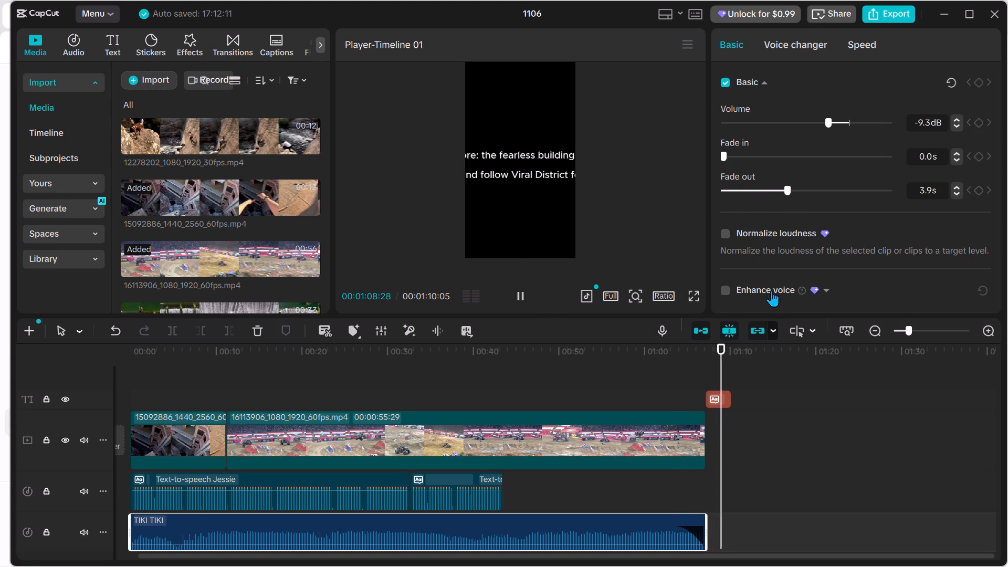
Delete the leftover text clip that sits past the end of the monster truck video.
click(718, 395)
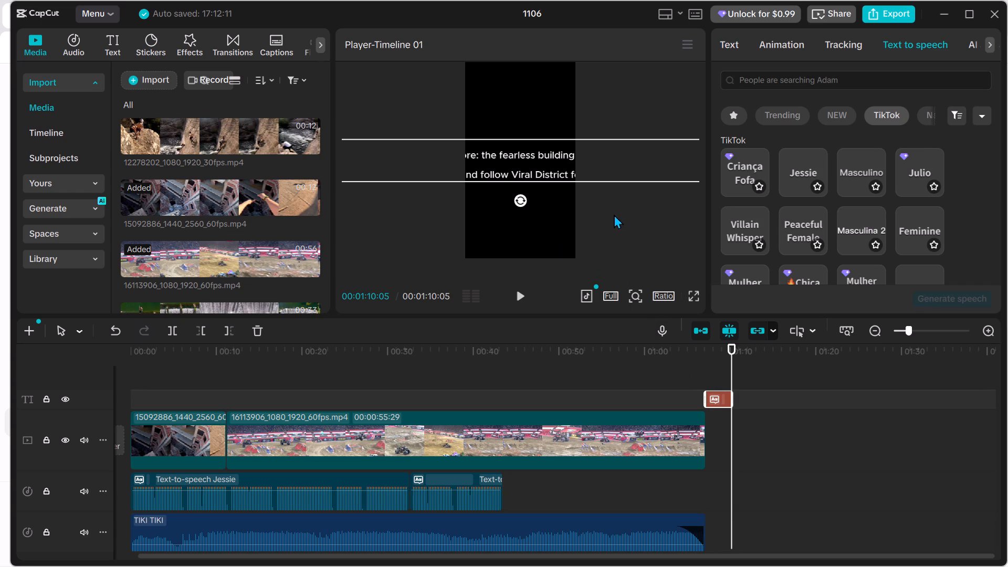
click(254, 331)
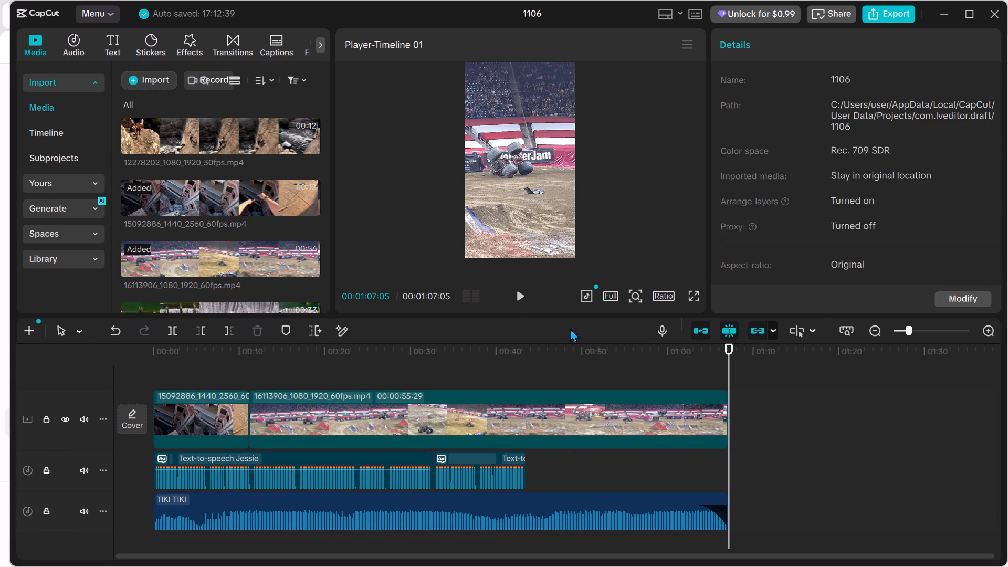
Play the edited video from the start to check the balance of narration and music.
click(519, 296)
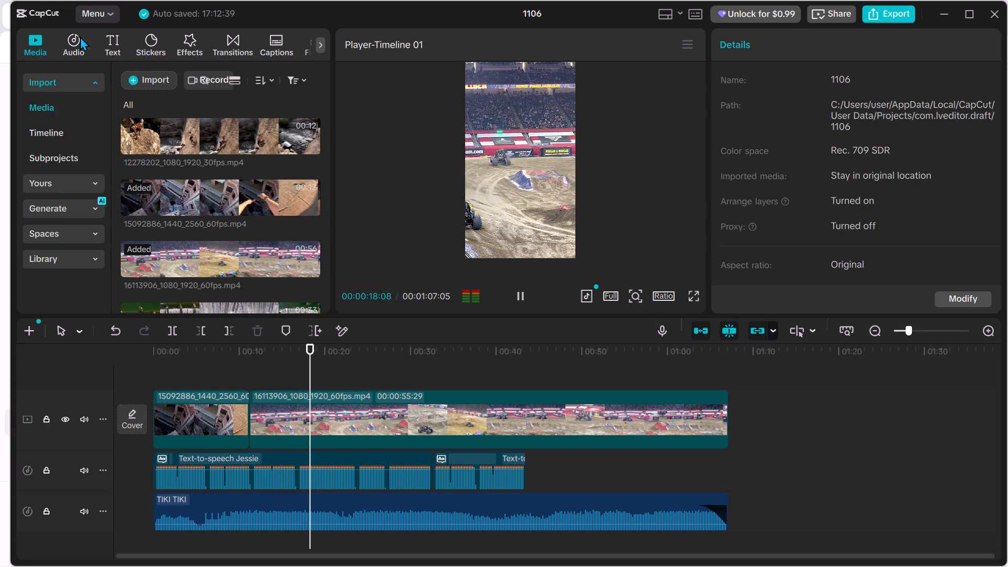
Import the Neon Viral District Gaming Badge image from the wallpaper folder in Pictures.
click(142, 76)
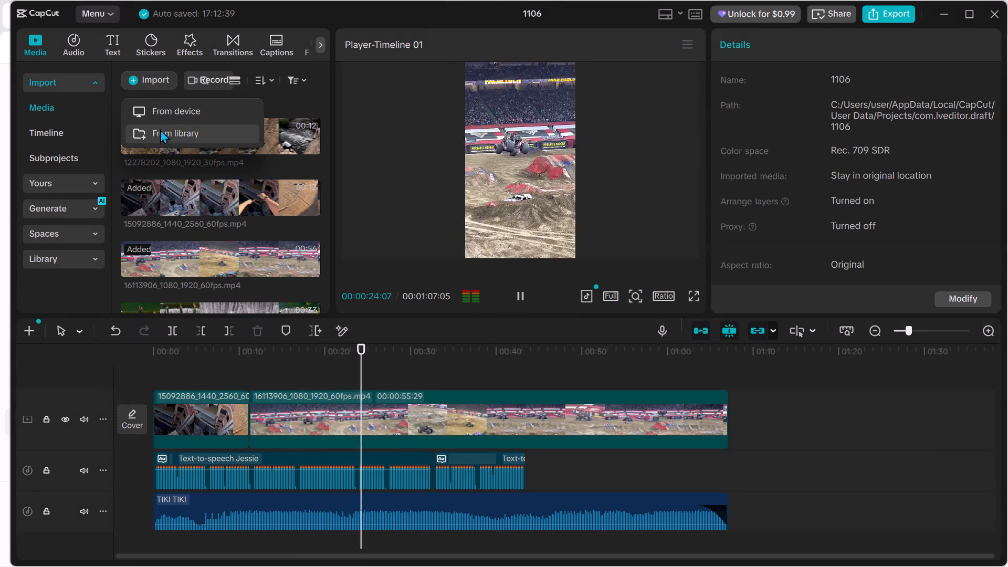
click(150, 118)
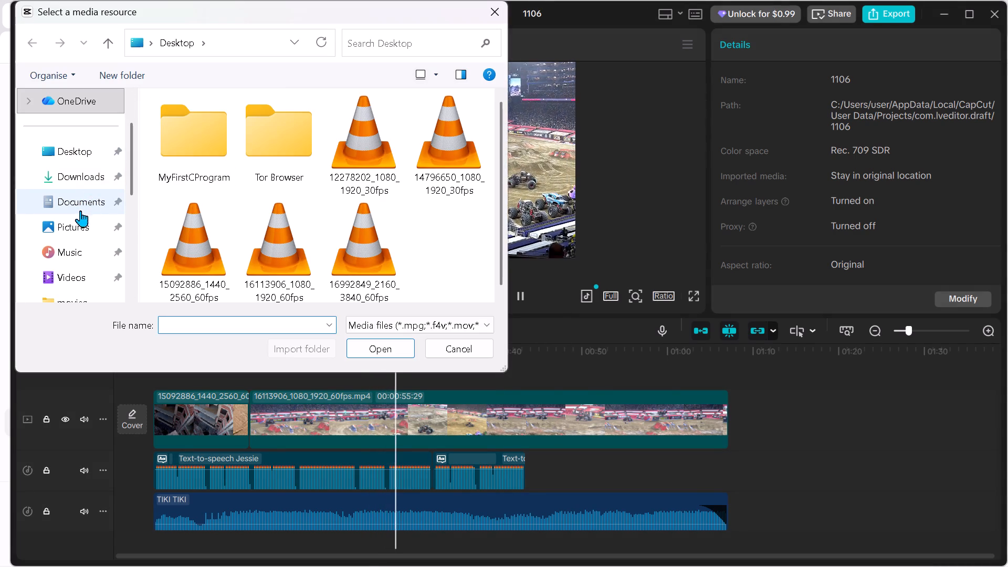
click(80, 217)
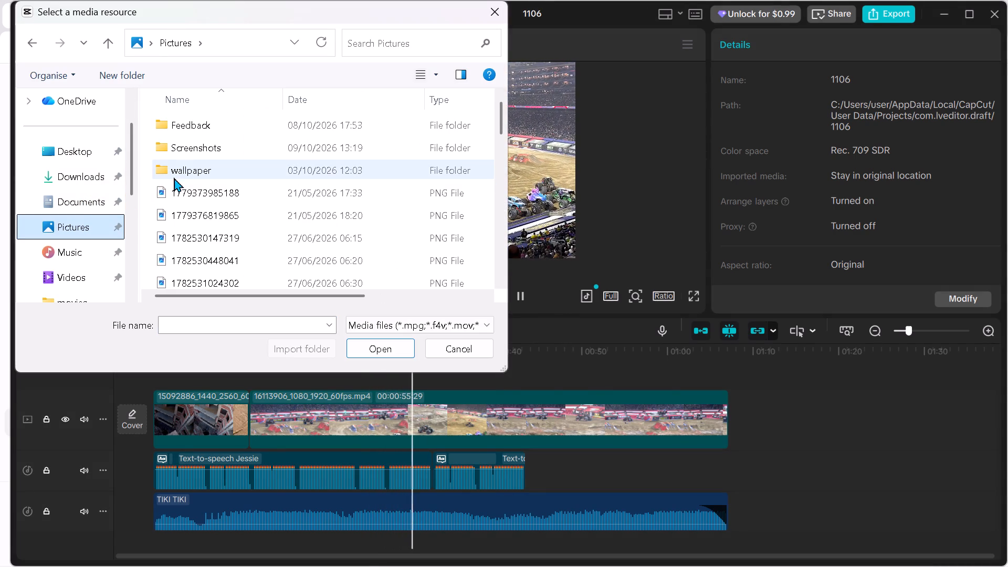
click(181, 172)
double_click(181, 172)
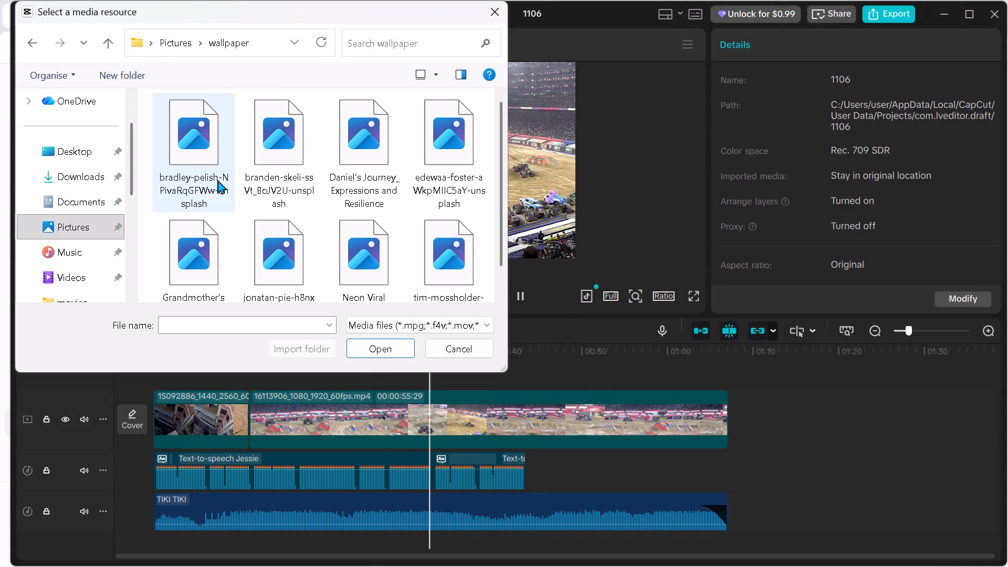
scroll(254, 184, down, 1)
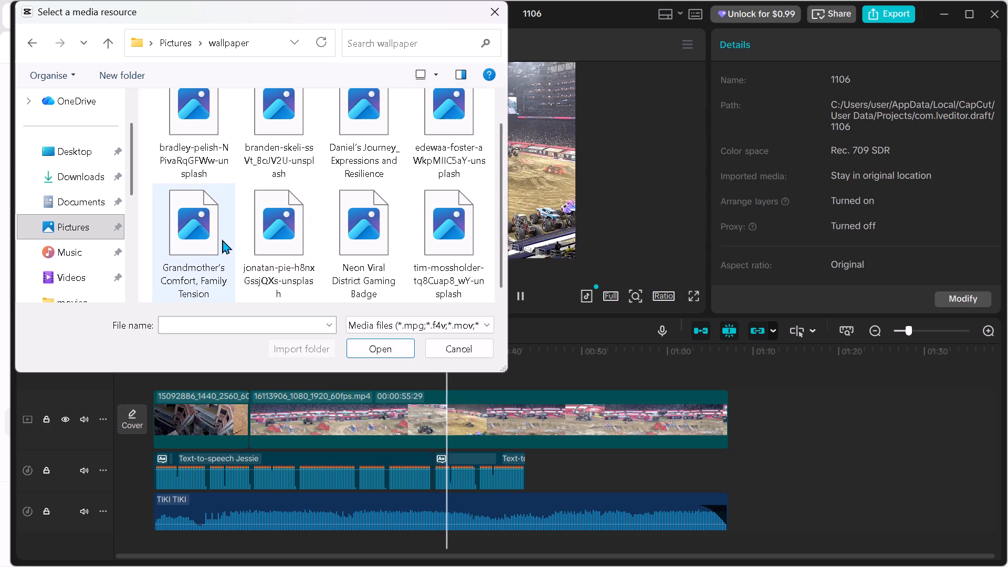
scroll(349, 231, down, 2)
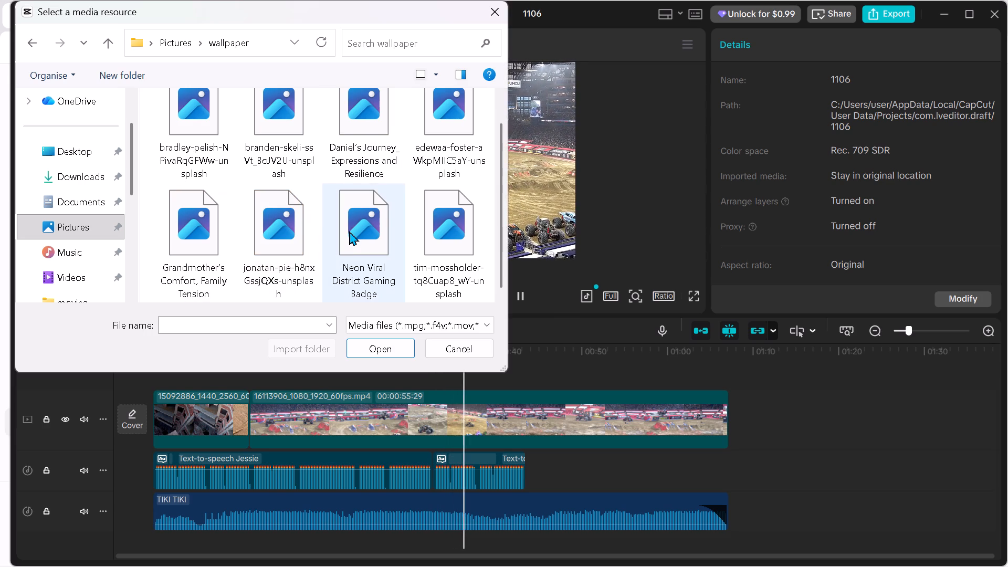
scroll(389, 204, down, 6)
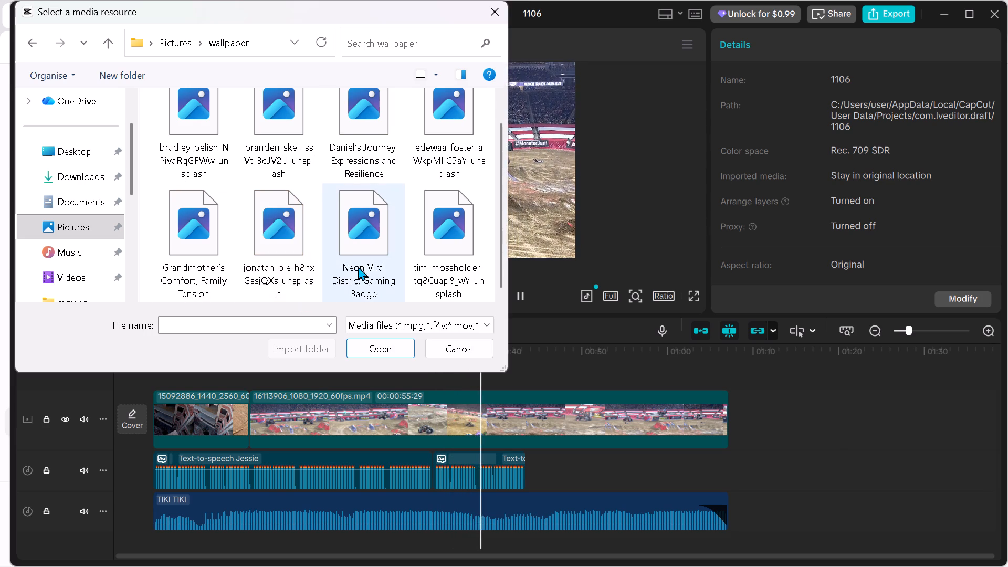
click(367, 258)
click(386, 346)
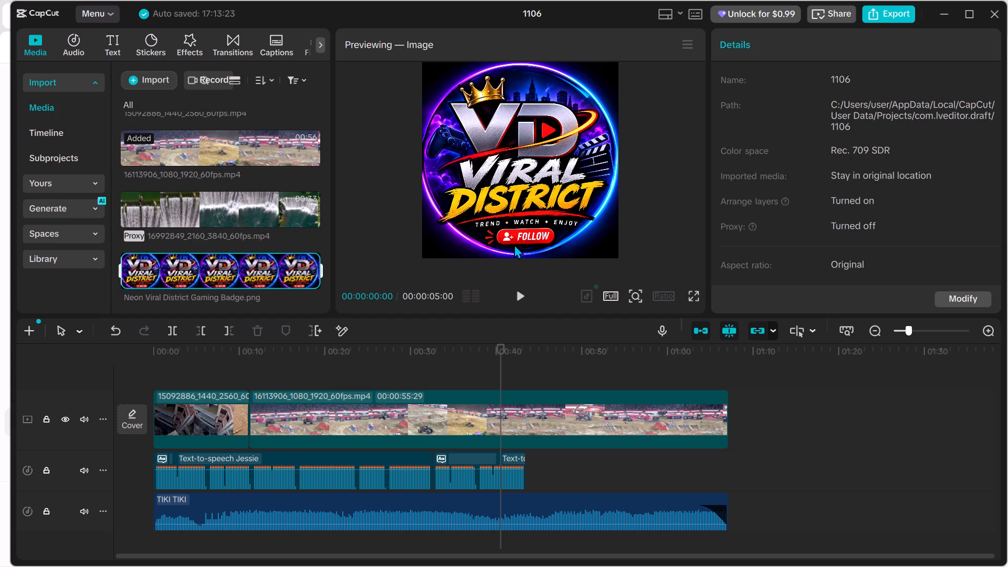
Place the Neon Viral District badge on an overlay track above the monster truck clip, aligned to its end at about 01:07.
drag(298, 268, 397, 298)
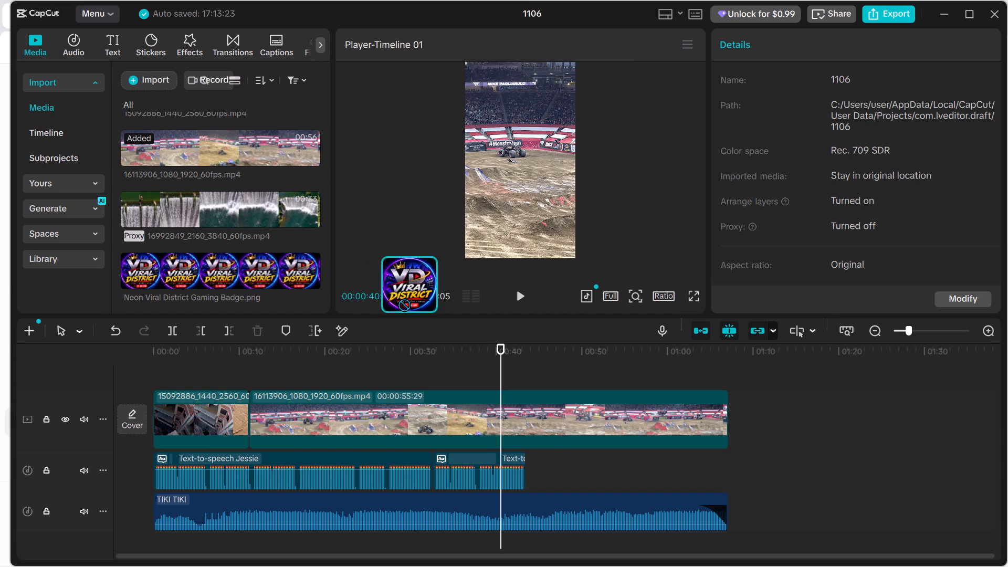
drag(397, 298, 674, 430)
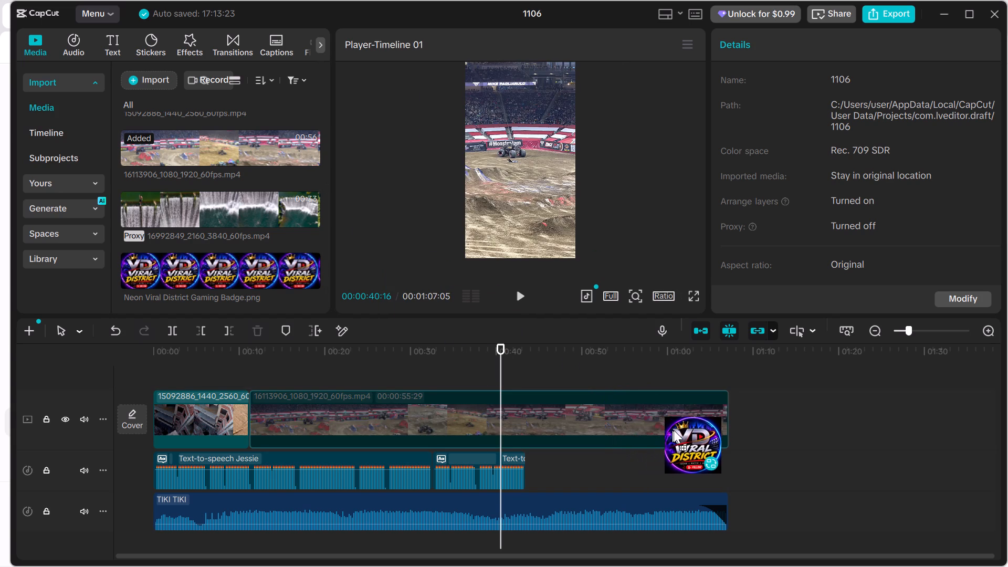
drag(674, 430, 693, 464)
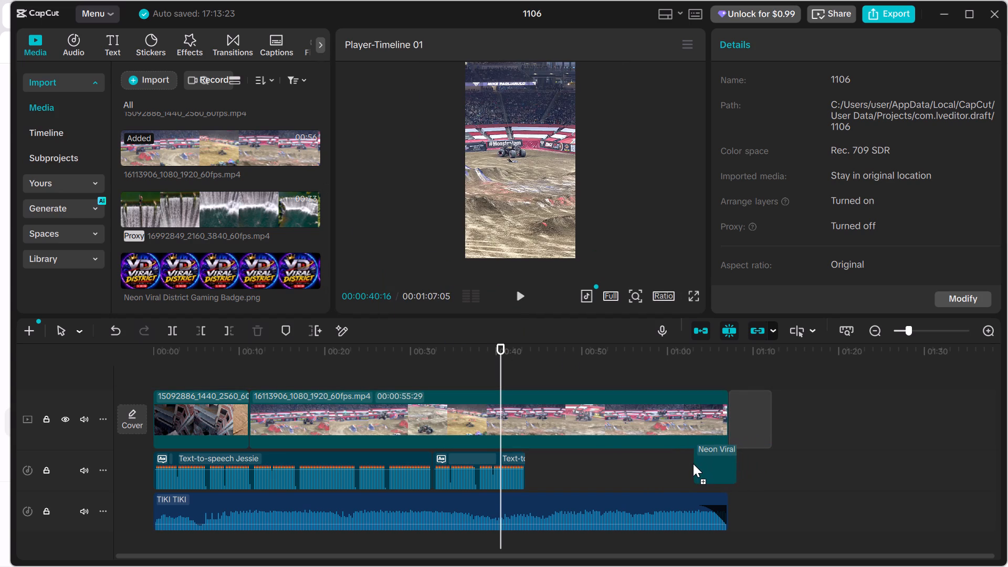
drag(693, 464, 684, 470)
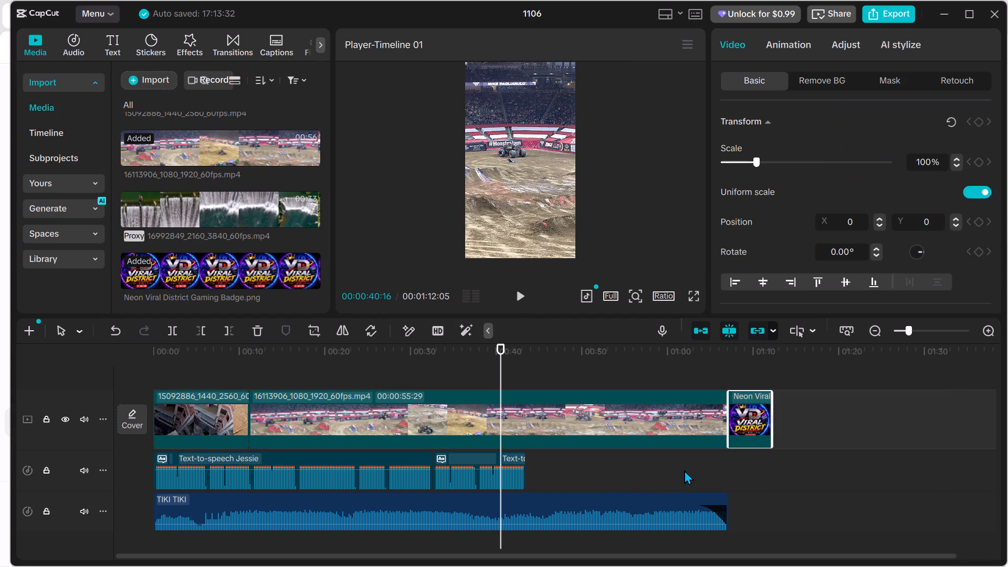
drag(743, 405, 685, 348)
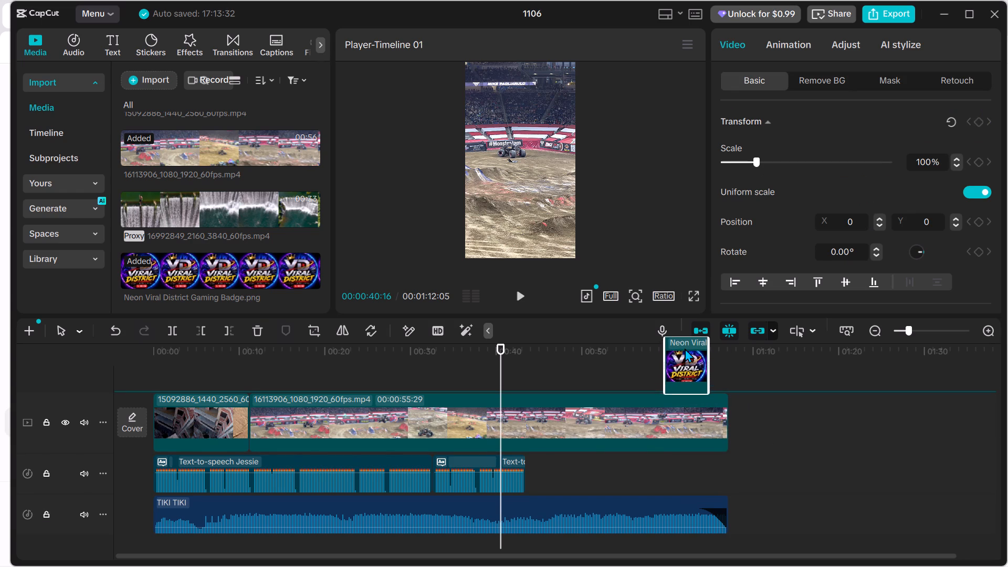
drag(685, 348, 681, 352)
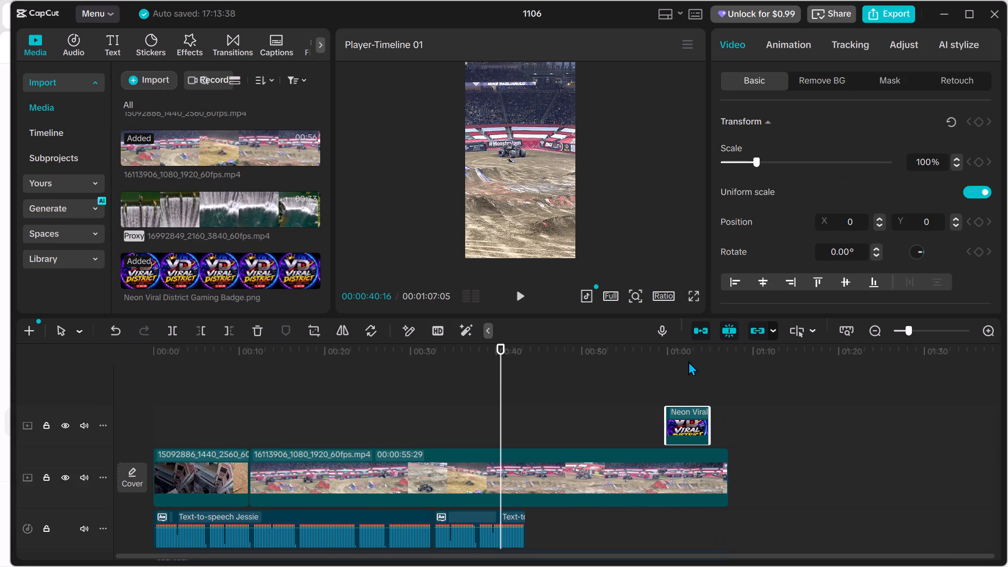
drag(695, 421, 713, 425)
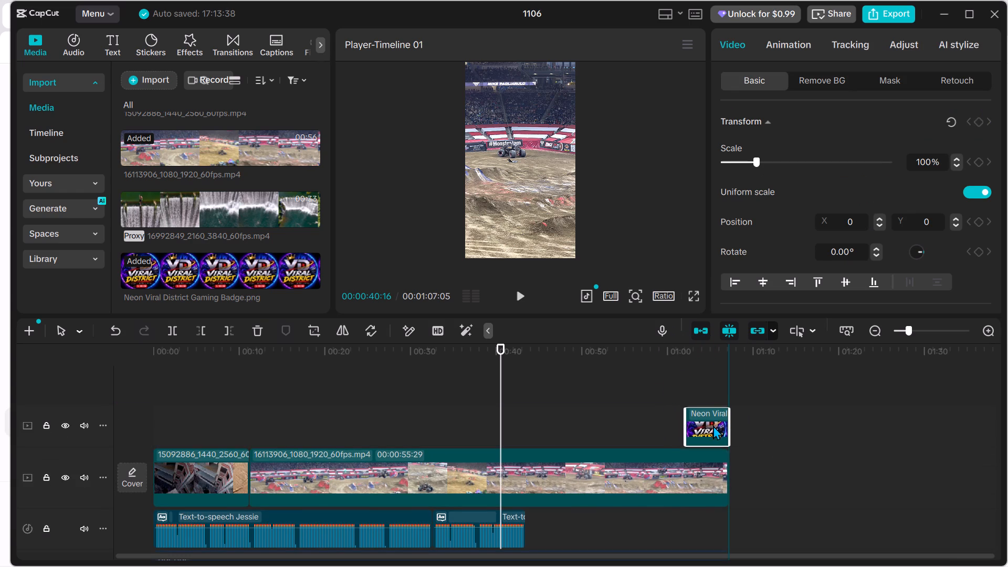
drag(713, 425, 713, 426)
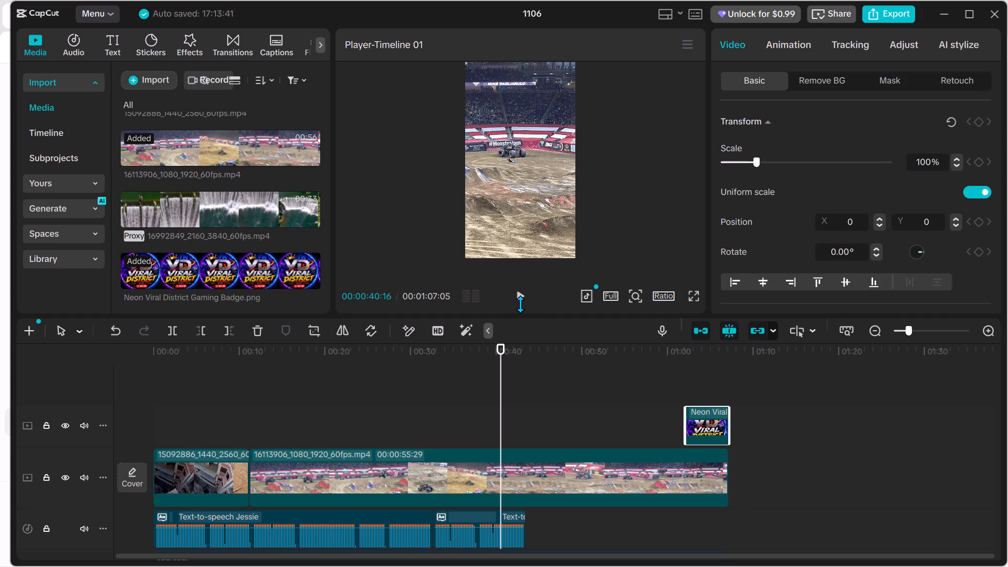
Play the rest of the video through to the end to check the badge overlay.
click(520, 303)
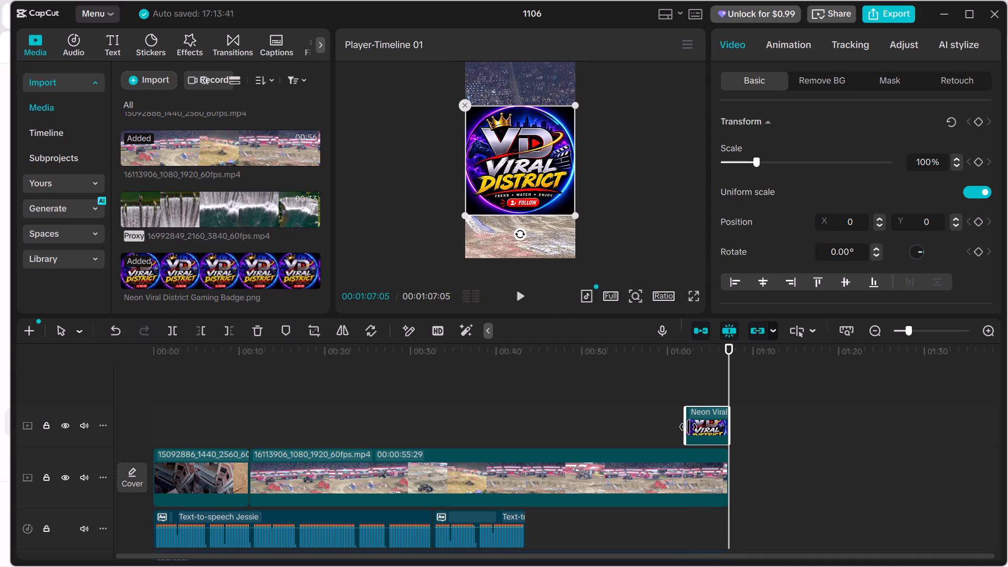
Trim the start of the Viral District badge so it covers only about the last 2 seconds, and replay the ending.
drag(683, 428, 695, 428)
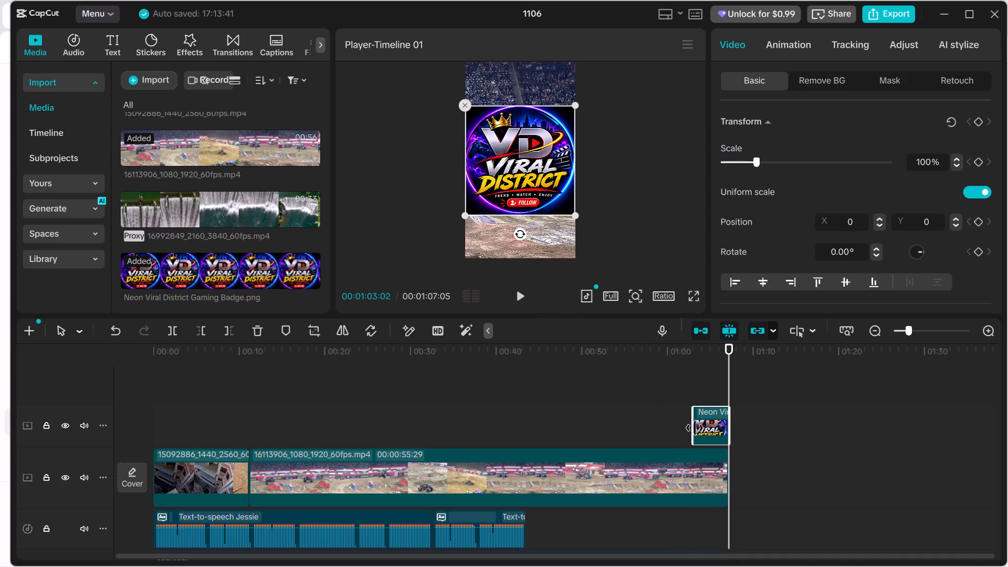
drag(695, 428, 709, 428)
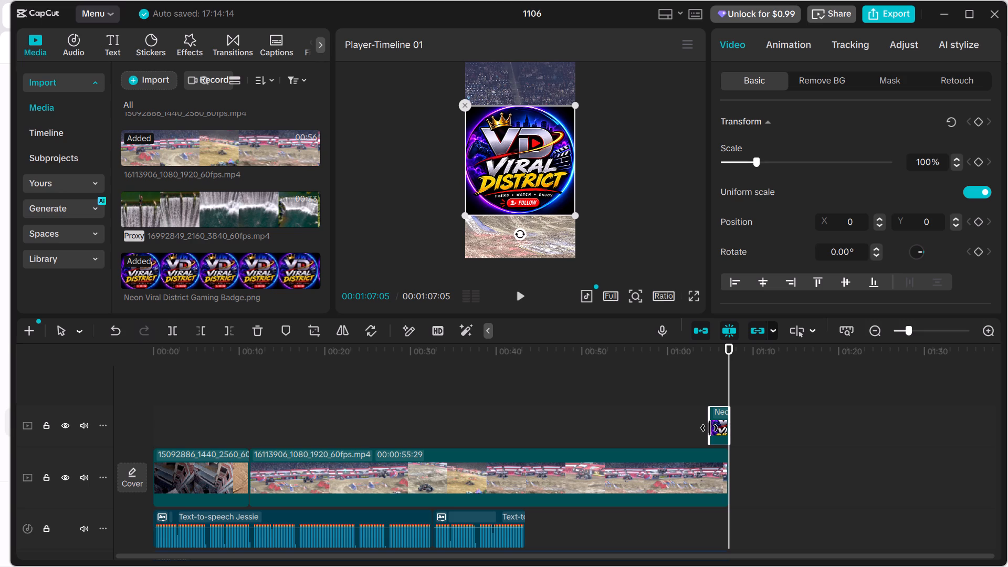
click(698, 428)
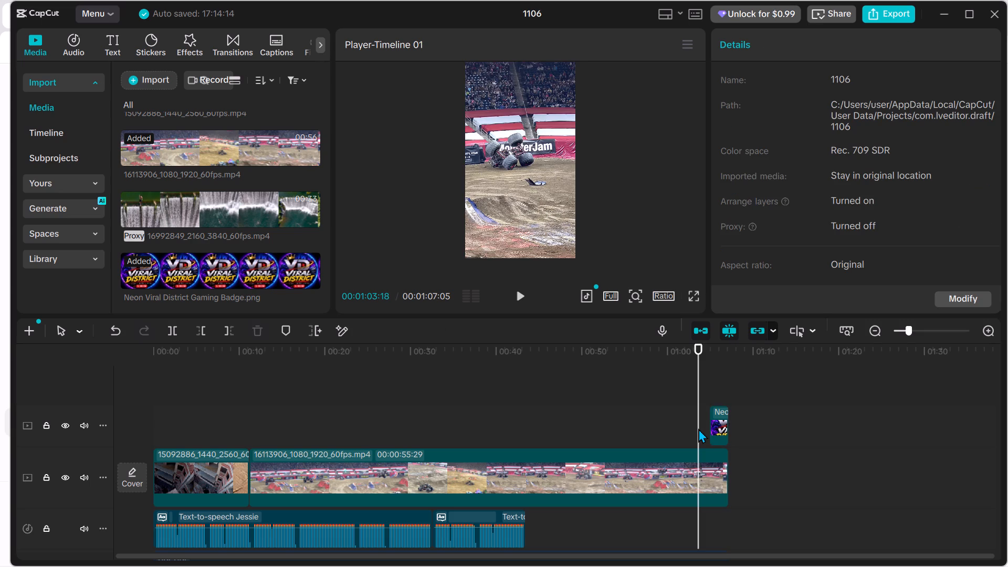
click(519, 289)
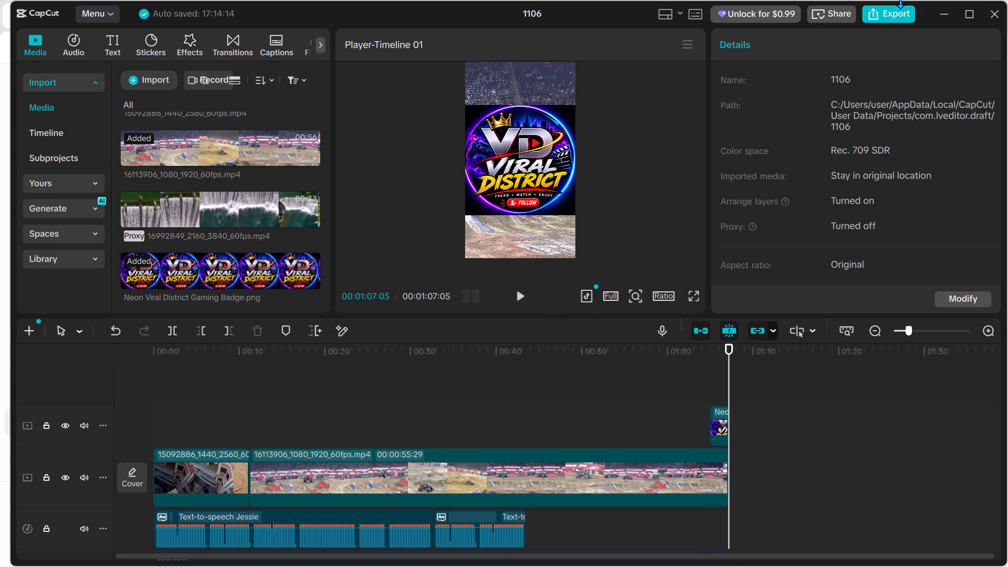
Open the export settings and view the available frame rates.
click(888, 16)
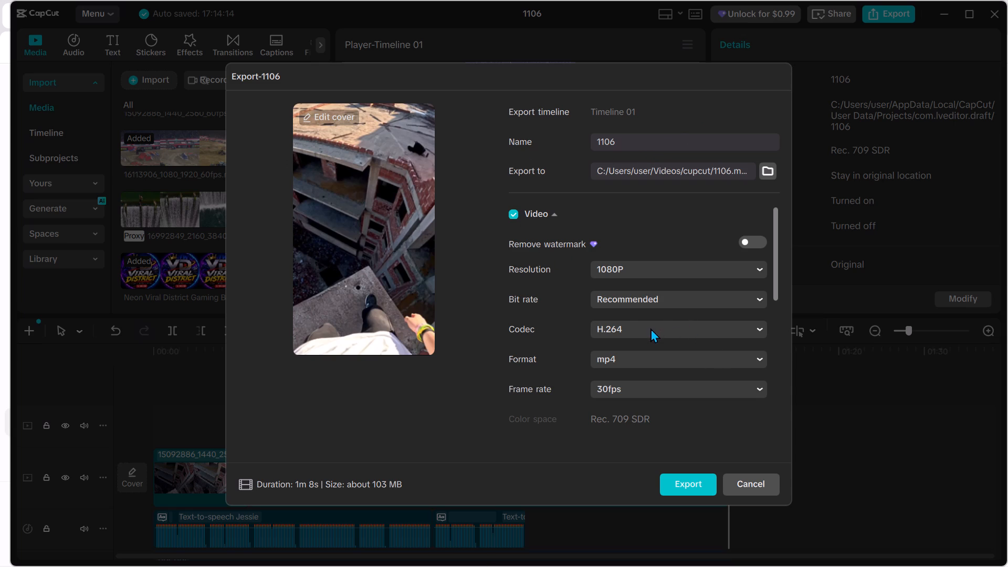
click(765, 394)
click(765, 394)
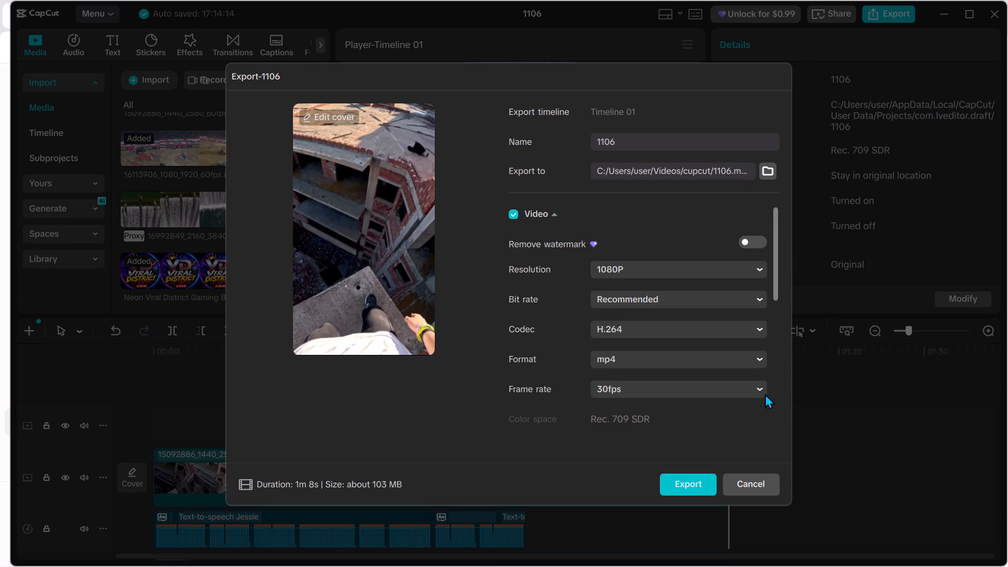
click(765, 394)
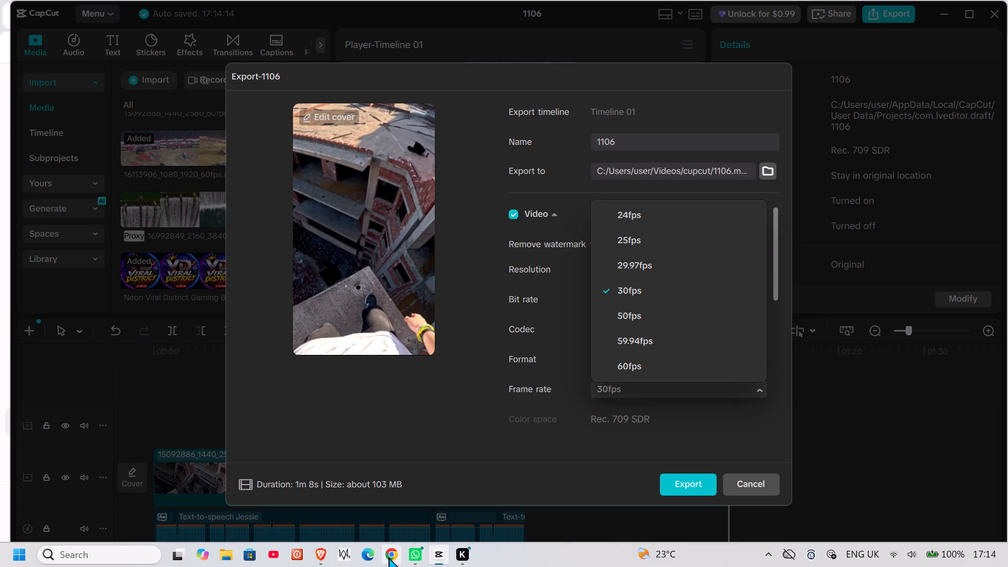
click(318, 551)
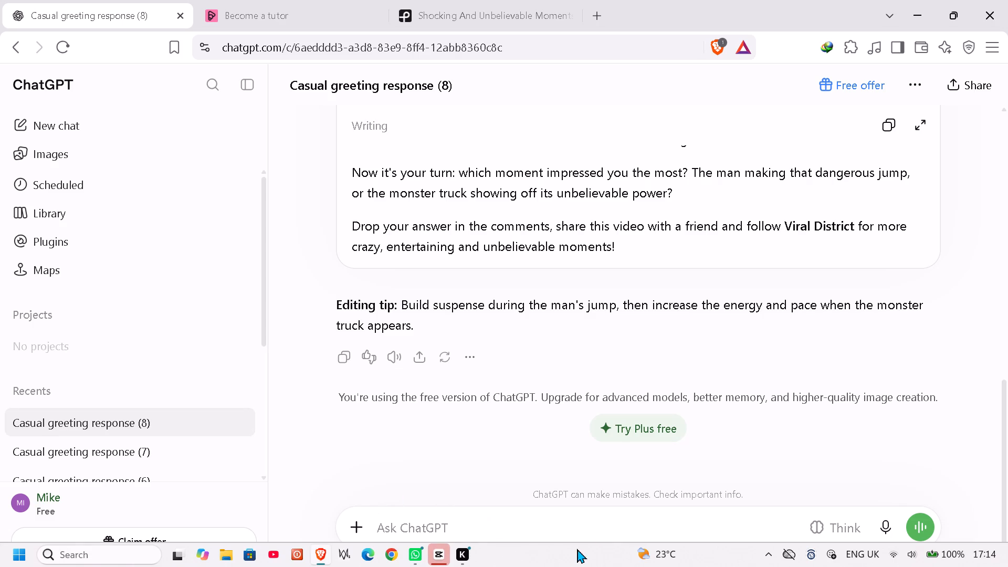
click(879, 526)
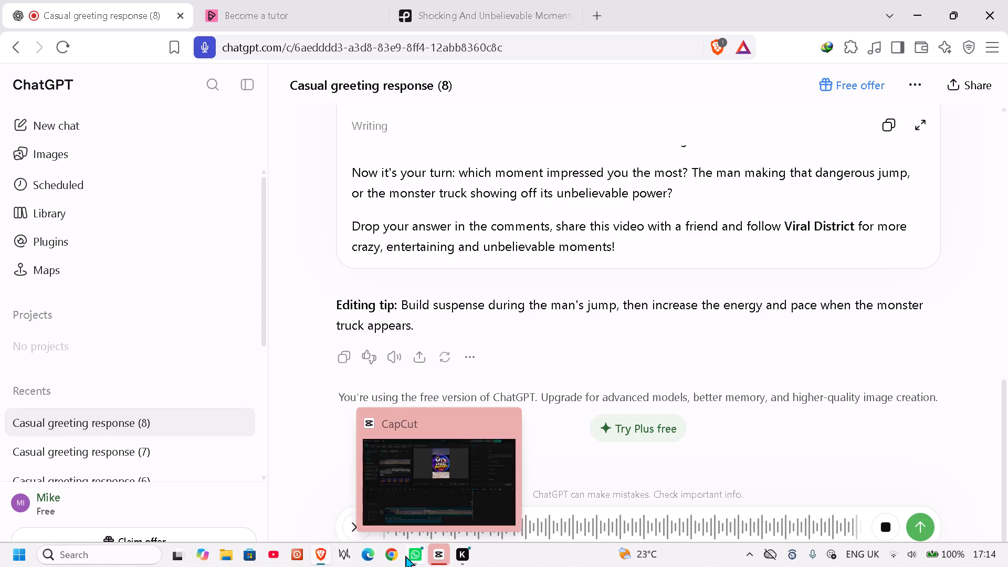
click(434, 550)
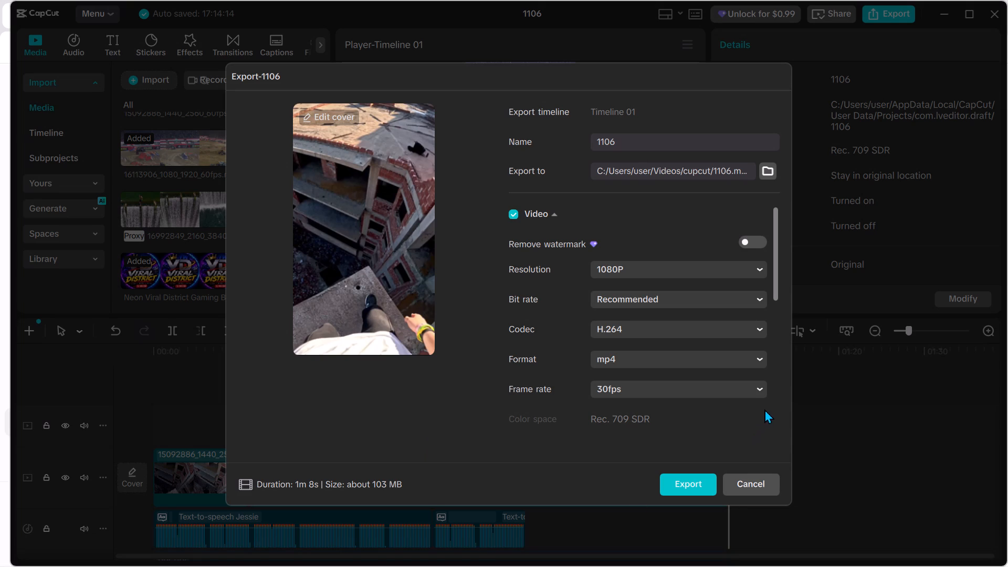
click(761, 388)
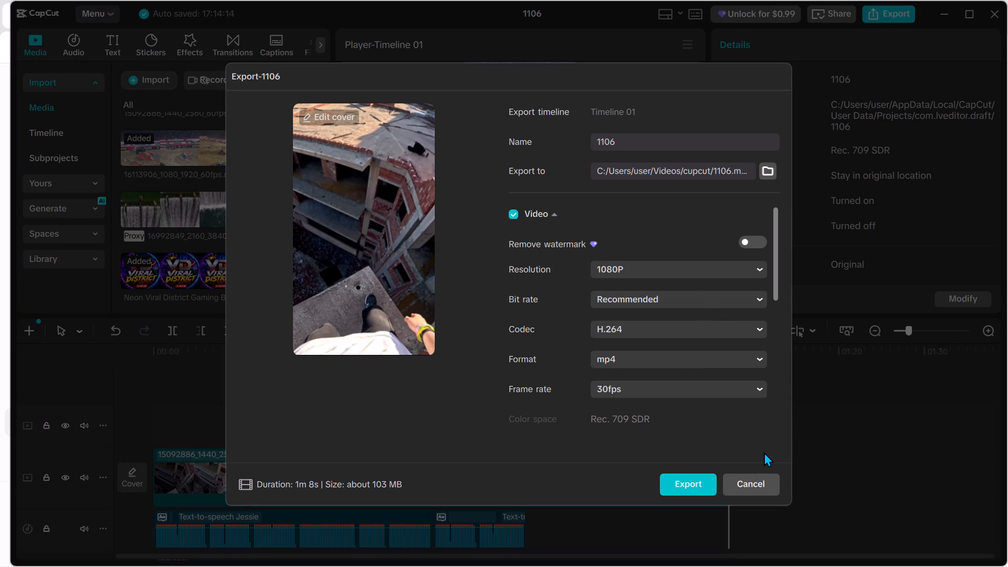
click(739, 478)
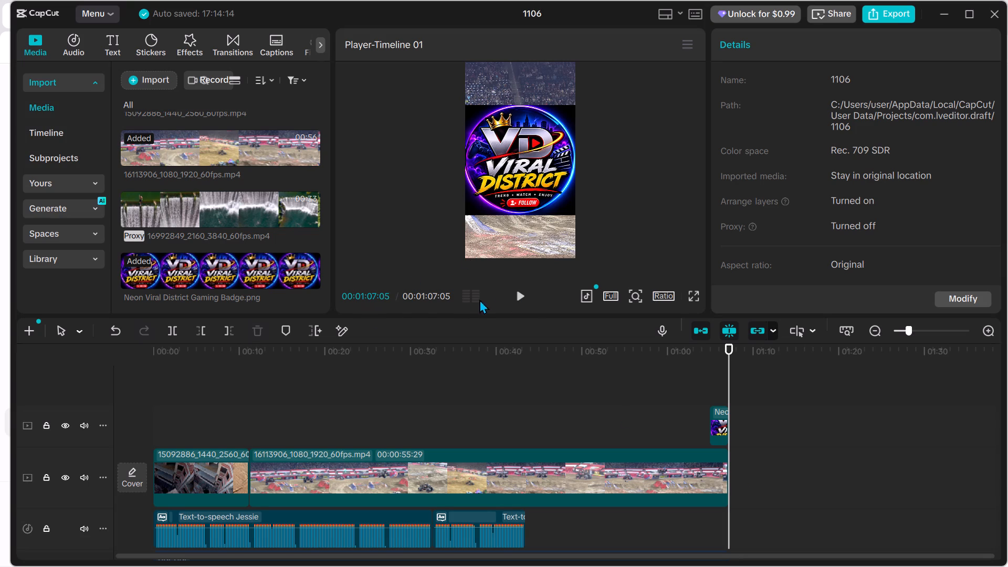
click(655, 299)
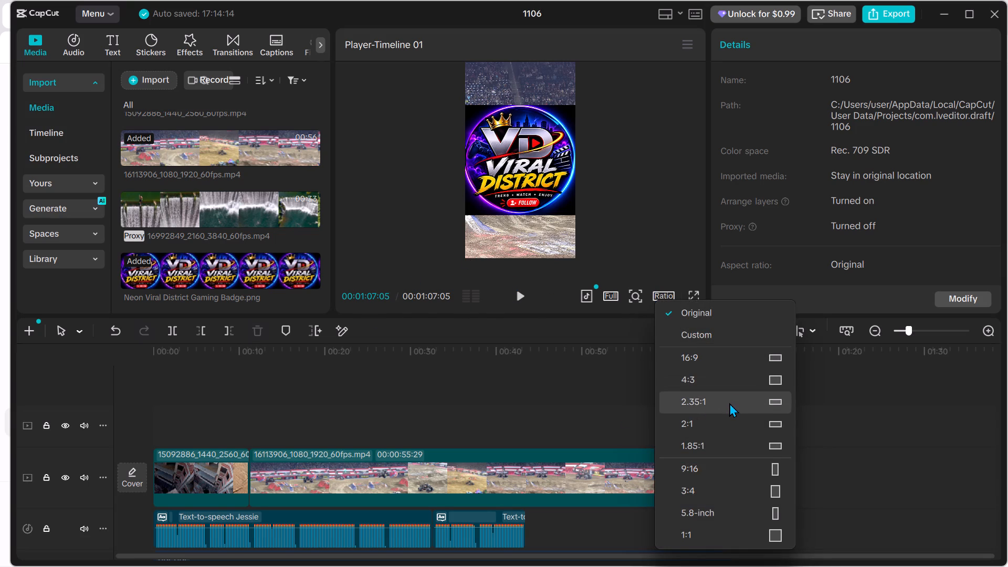
click(729, 465)
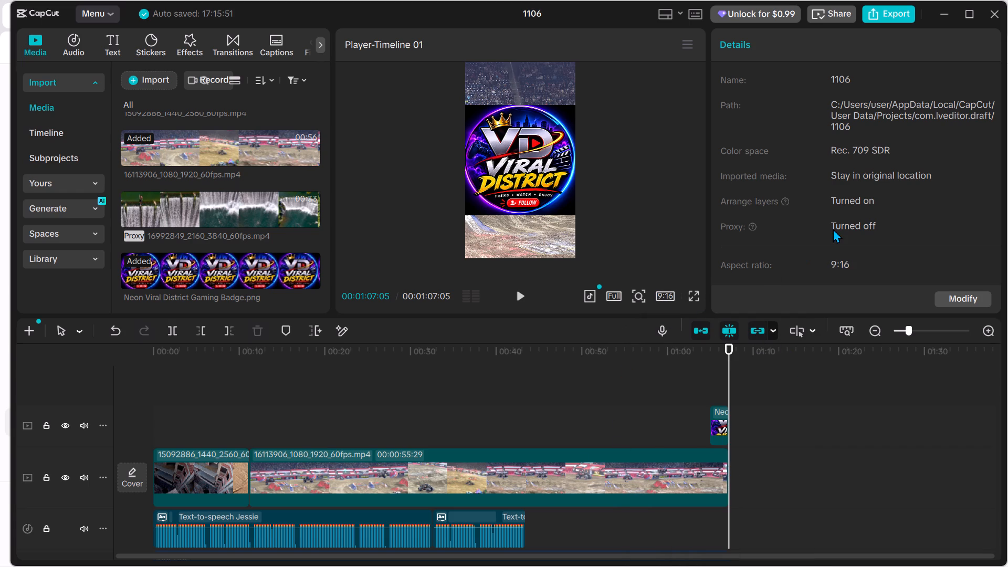
Reopen the export settings and turn on the copyright check.
click(897, 19)
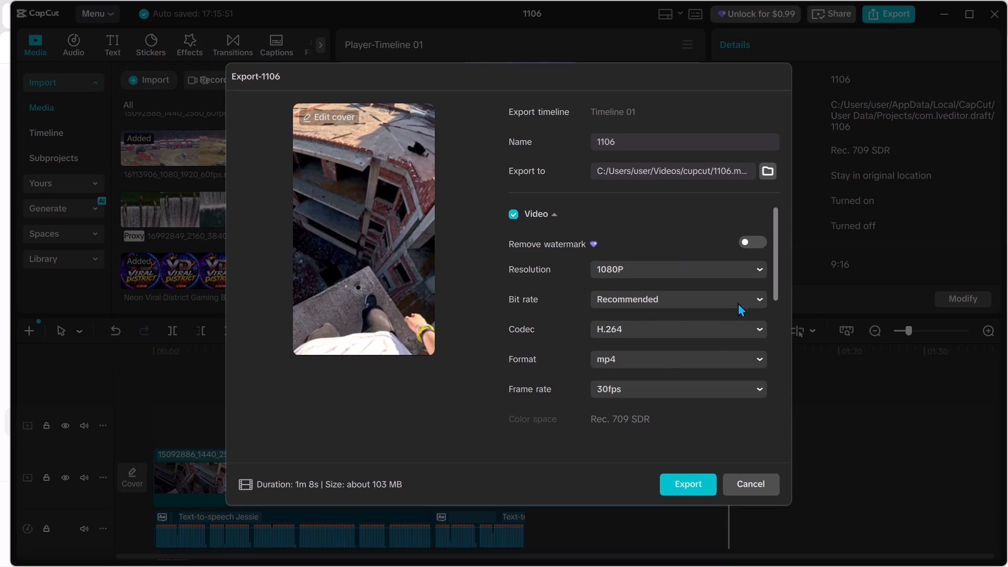
scroll(679, 285, down, 2)
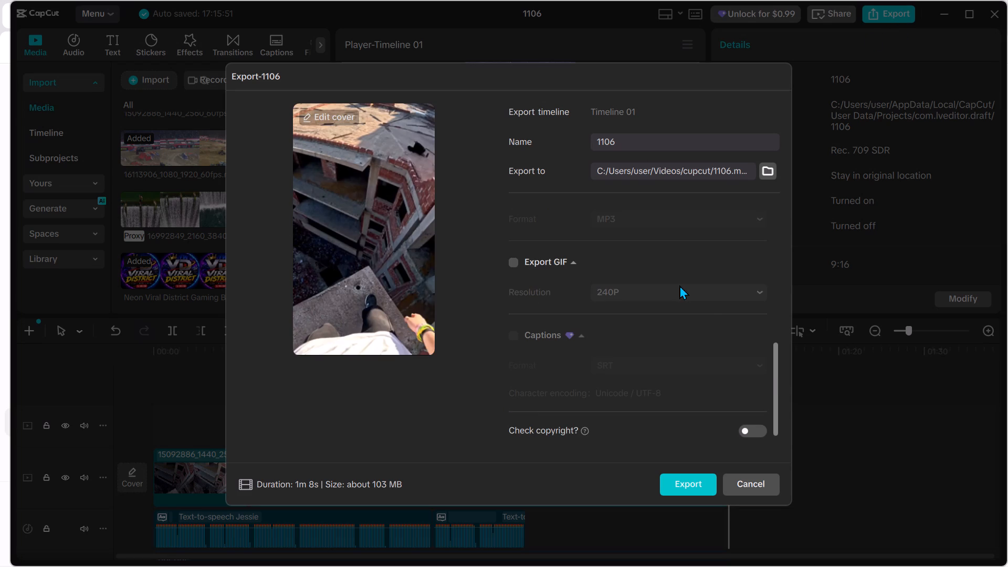
drag(741, 439, 755, 426)
click(755, 426)
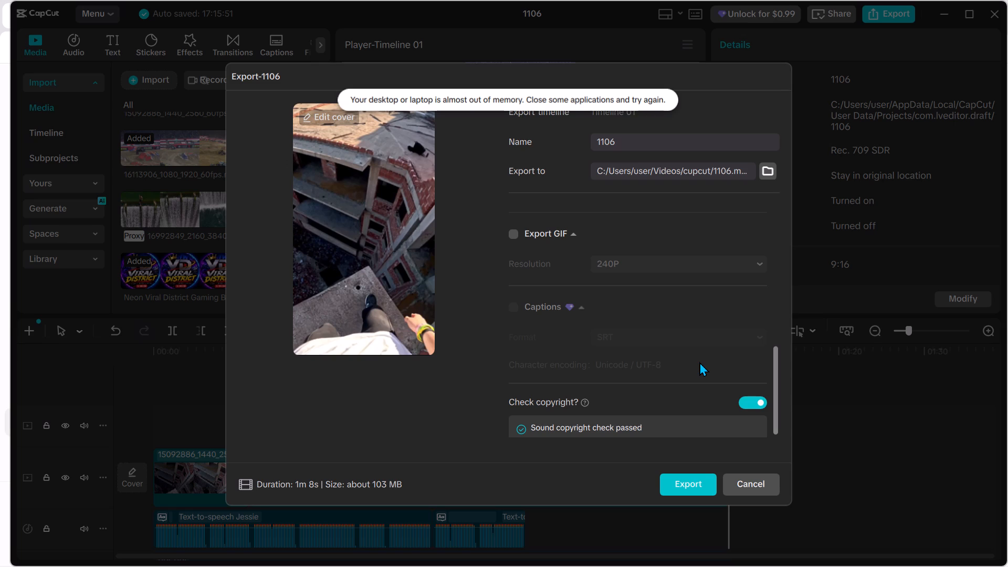
Name the exported file 02 and export the video.
scroll(699, 362, left, 1)
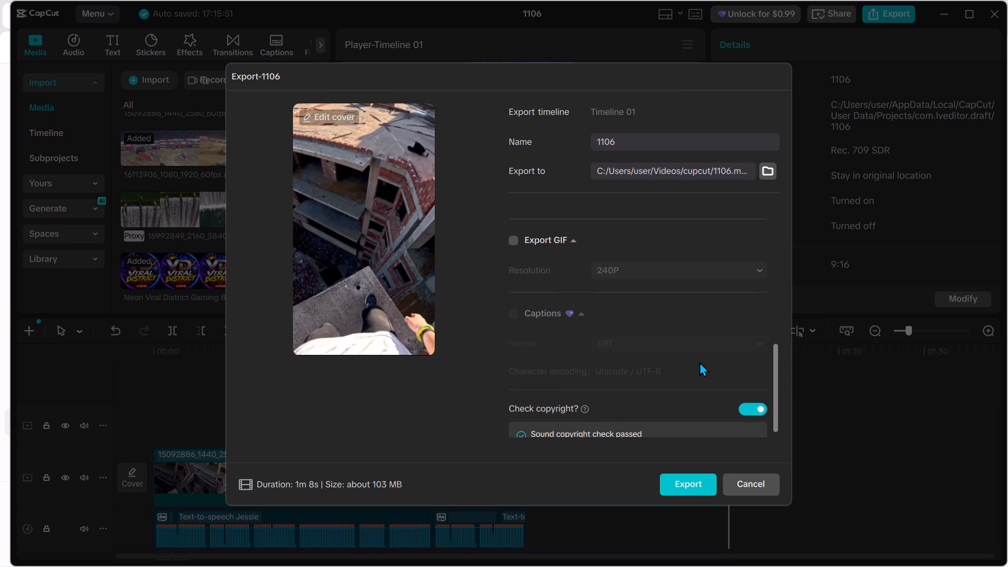
scroll(699, 362, up, 1)
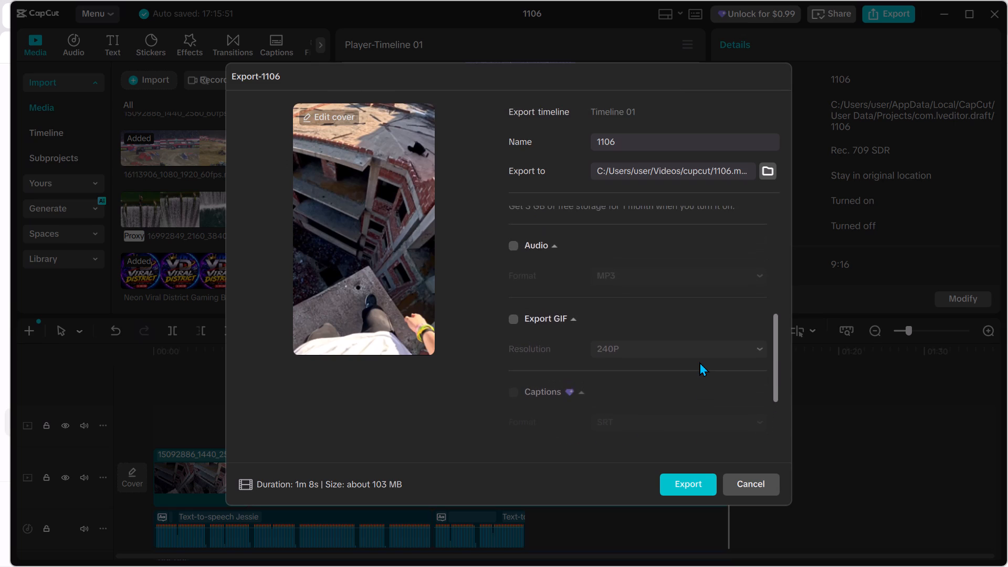
scroll(699, 362, up, 2)
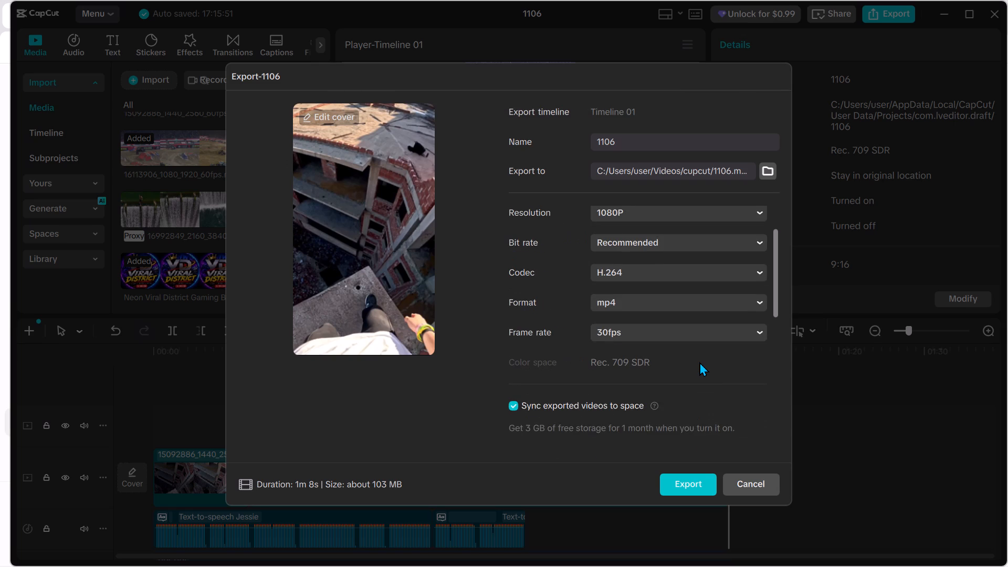
scroll(699, 362, up, 2)
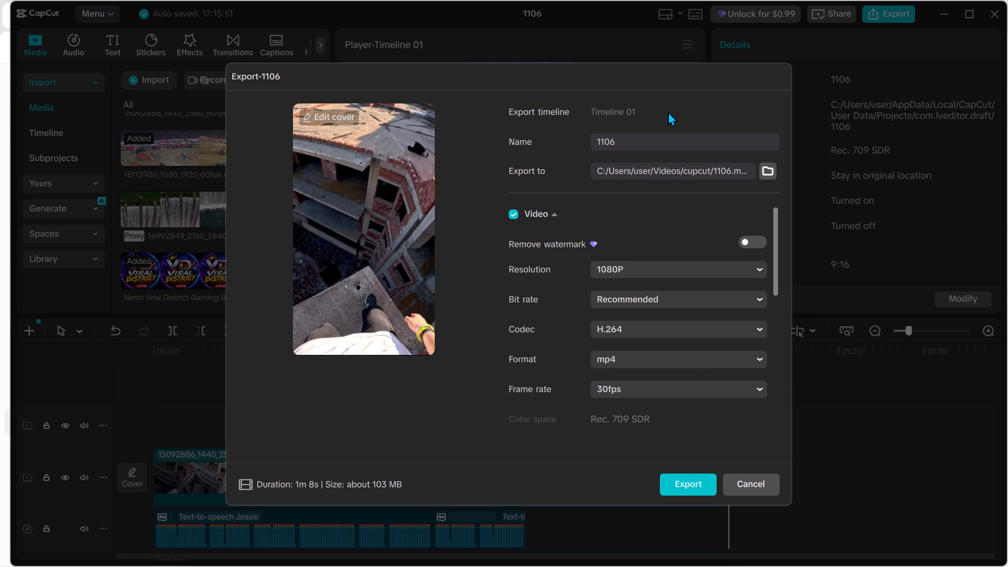
click(629, 143)
key(BackSpace)
key(BackSpace)
key(BackSpace)
key(BackSpace)
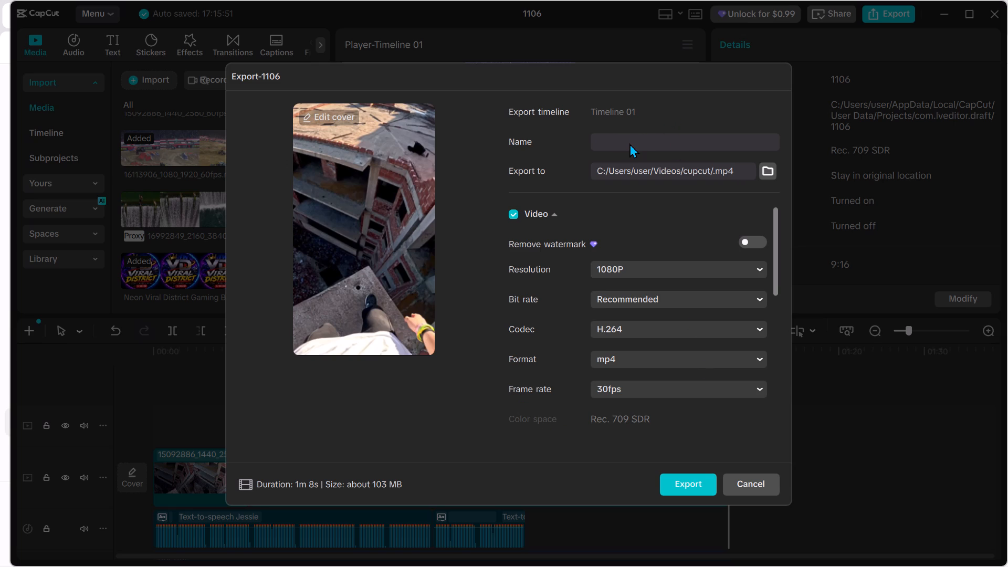
text(02)
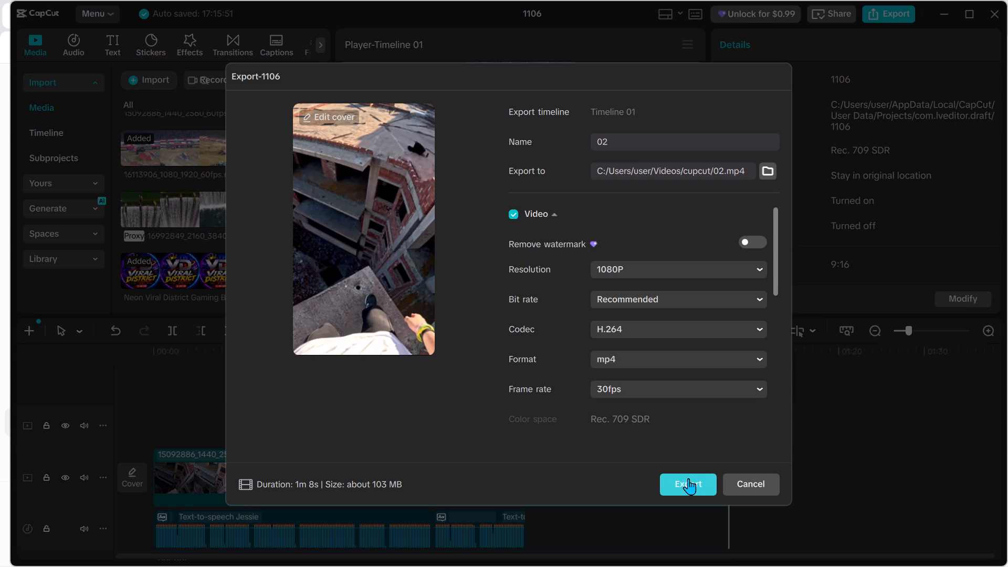
click(690, 481)
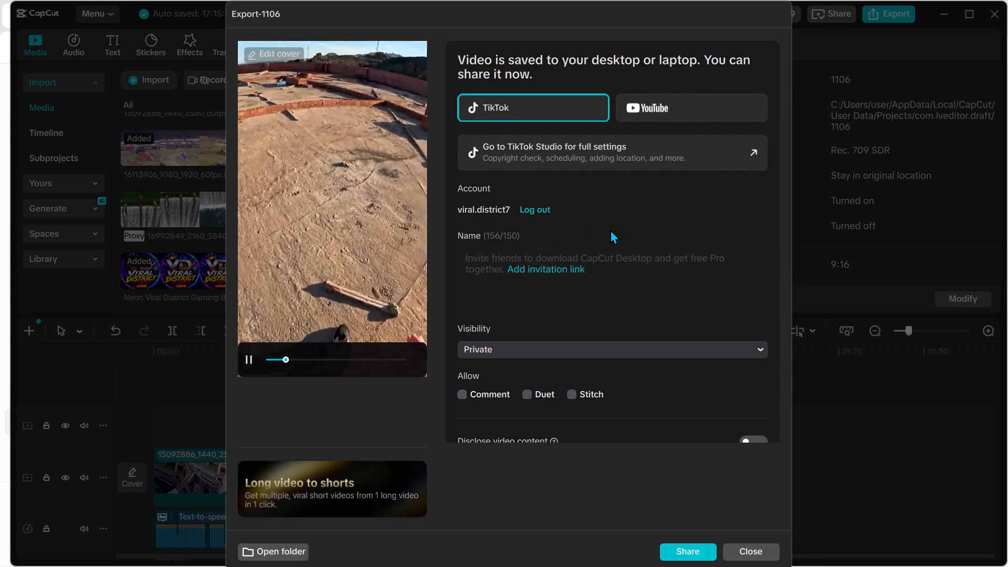
Set the TikTok post's visibility to Public and allow Comment, Duet and Stitch.
scroll(600, 268, down, 1)
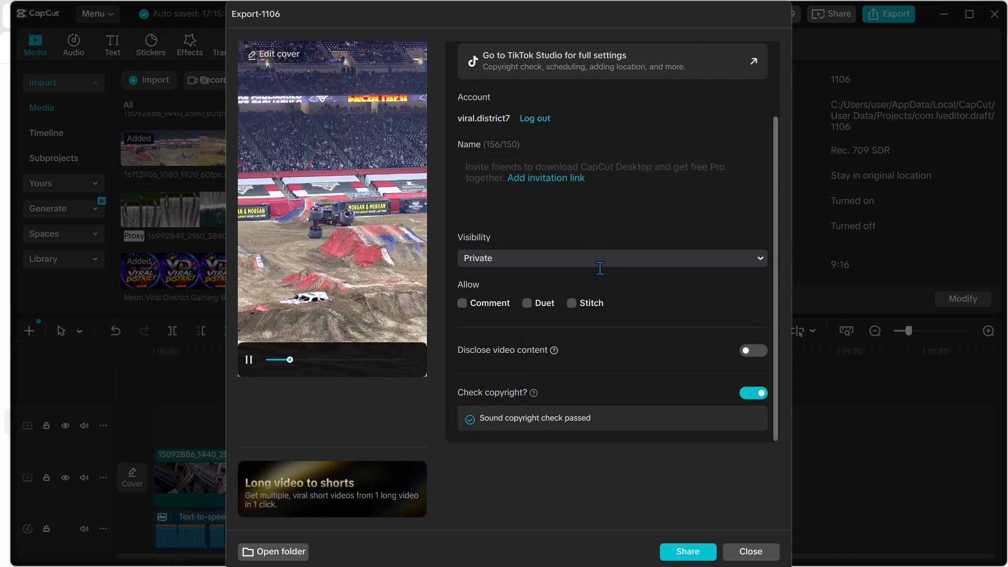
scroll(600, 268, down, 1)
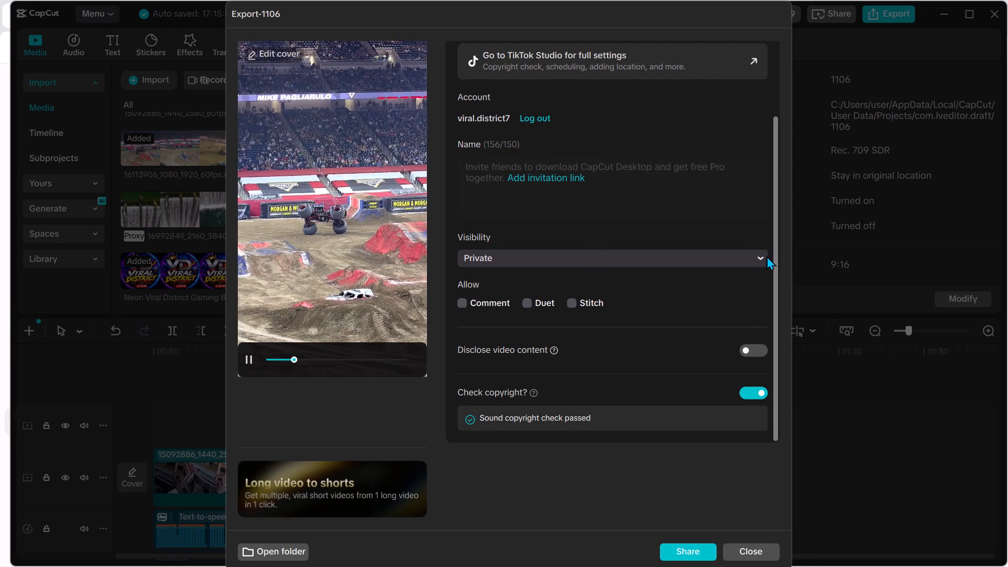
click(762, 256)
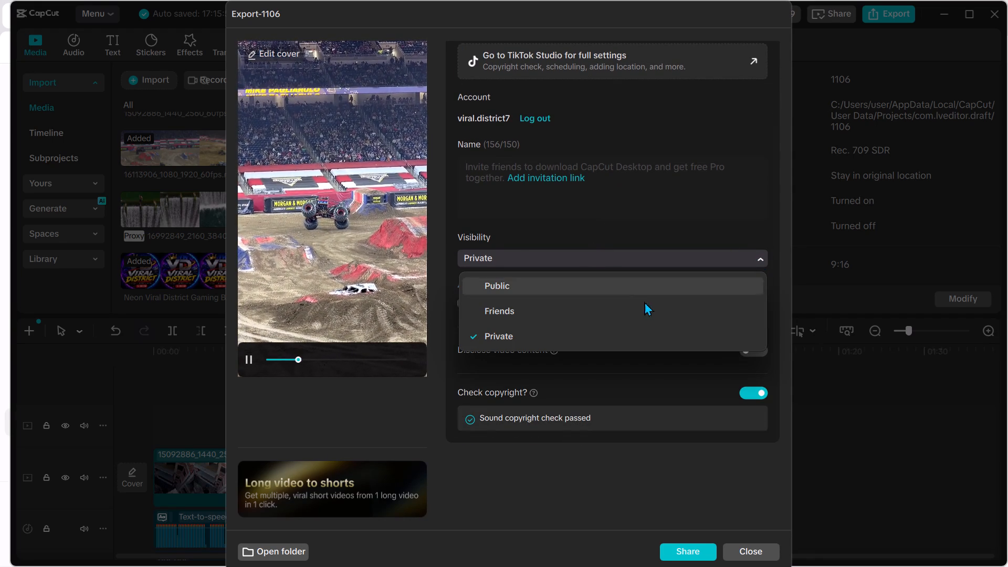
click(634, 286)
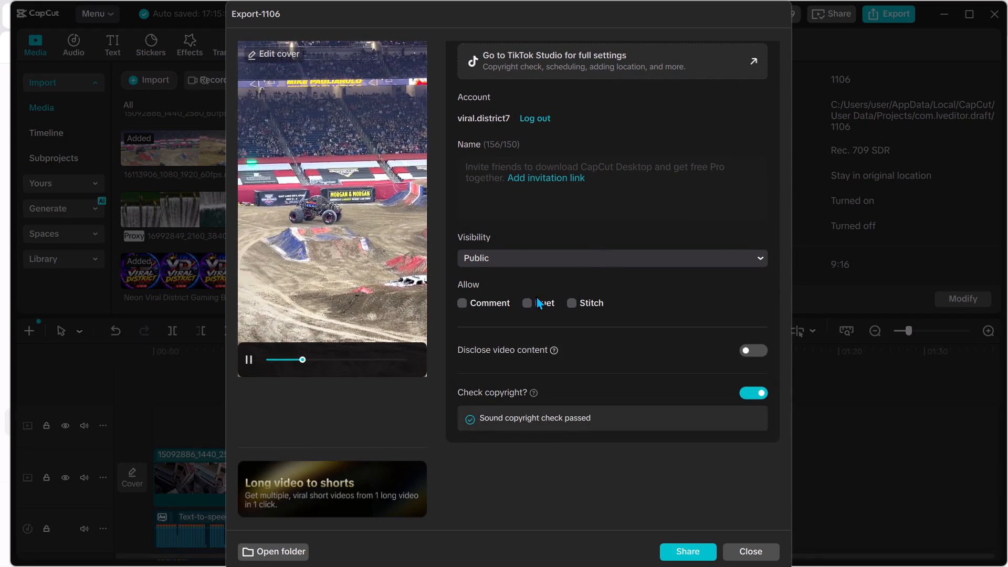
click(465, 300)
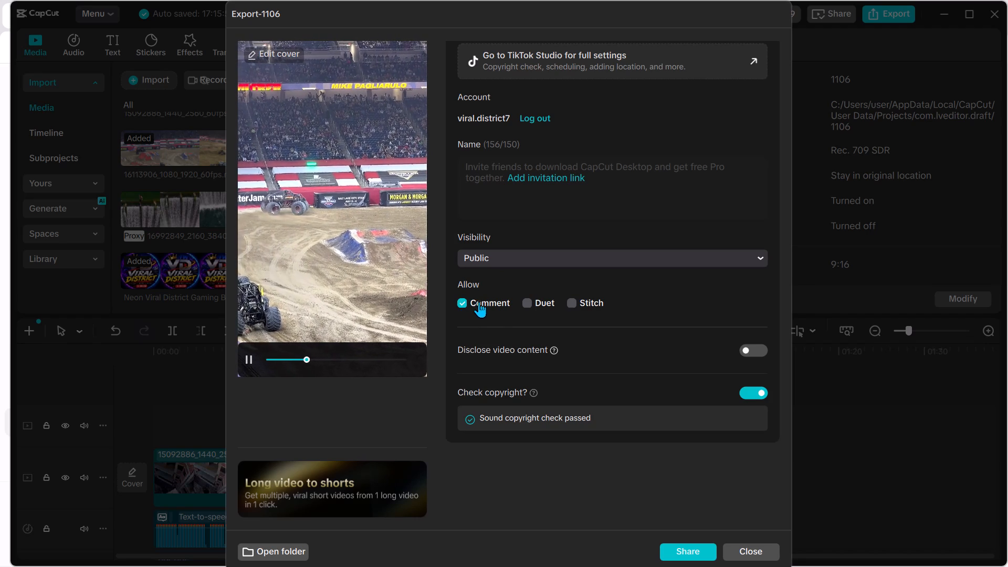
click(533, 303)
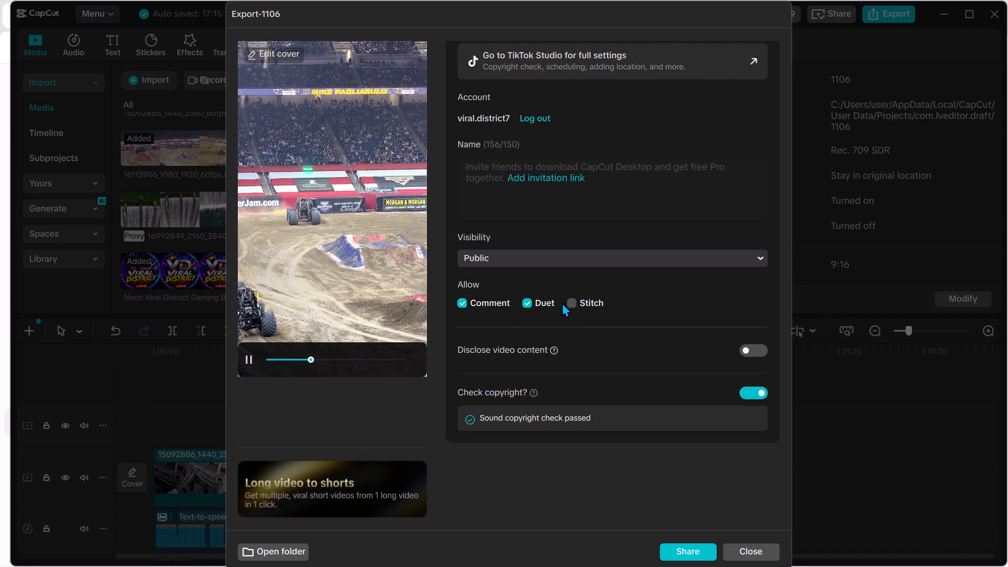
click(569, 302)
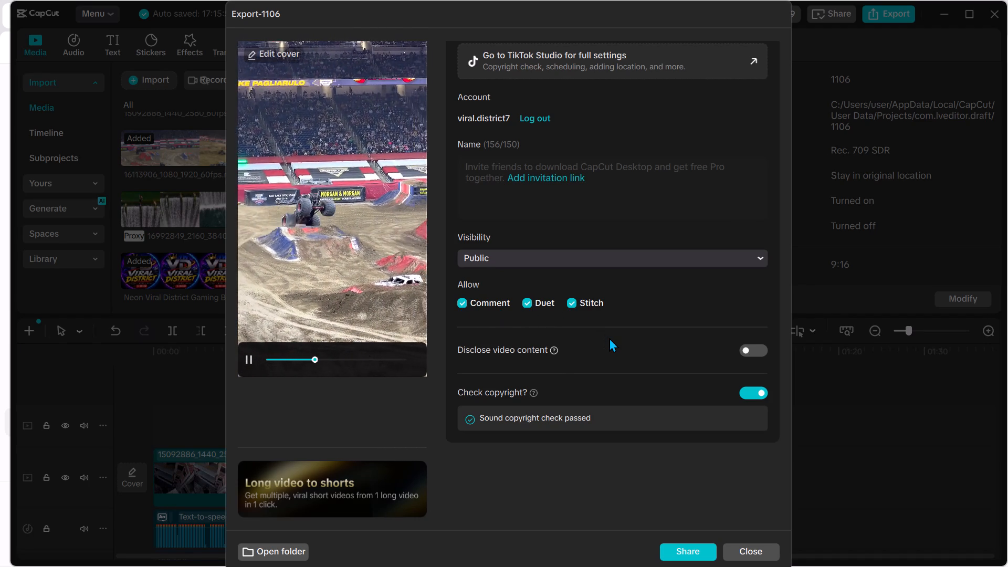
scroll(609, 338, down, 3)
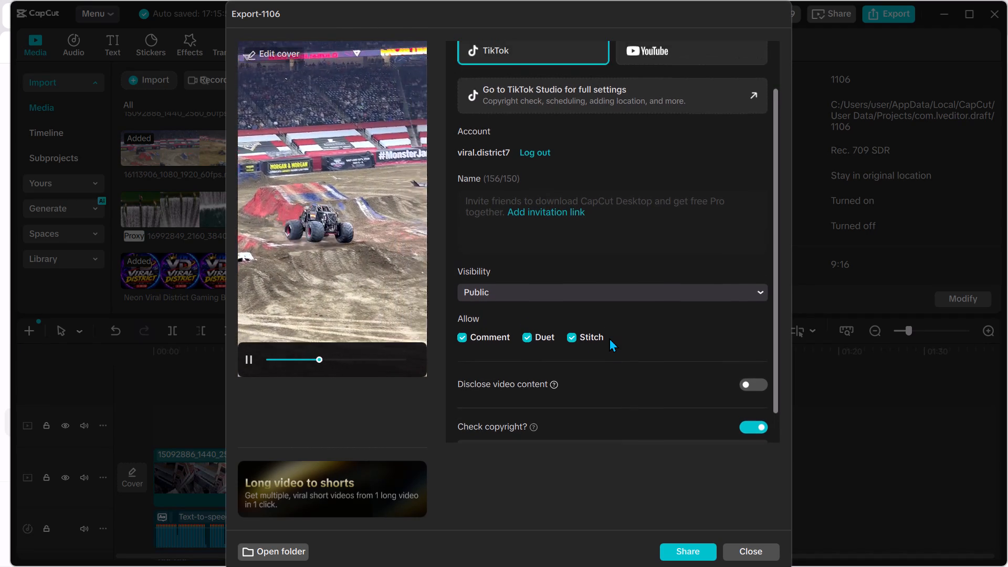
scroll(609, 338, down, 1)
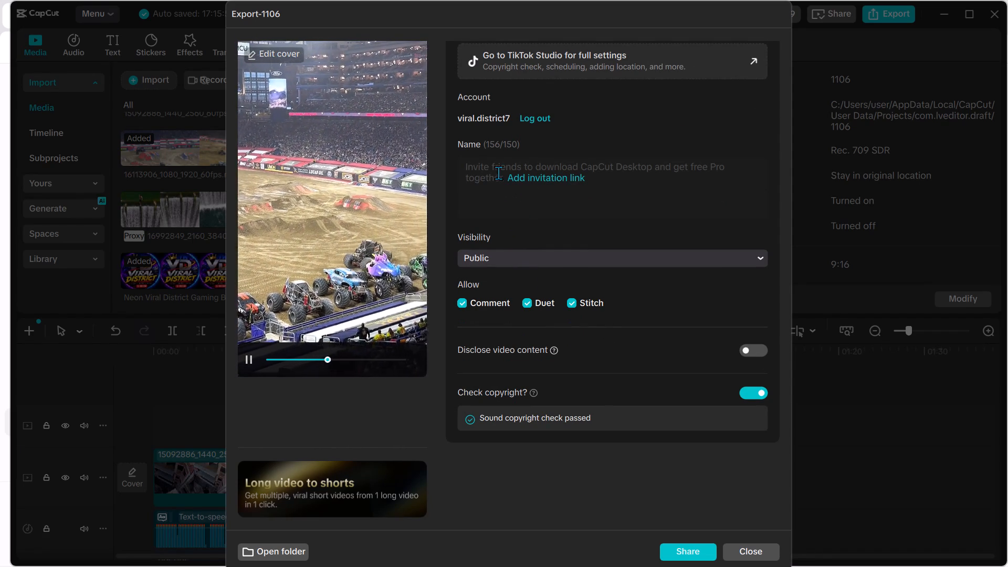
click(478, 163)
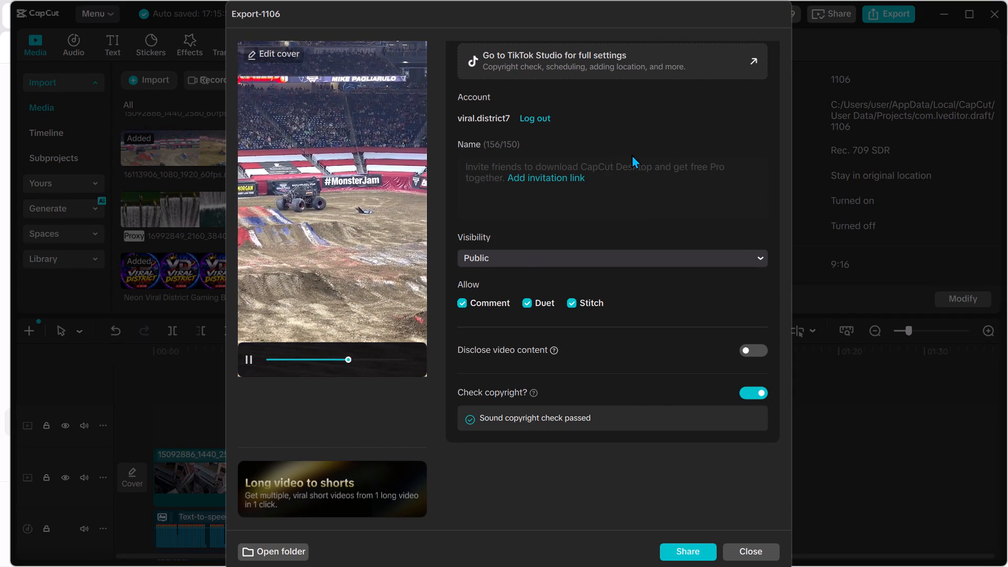
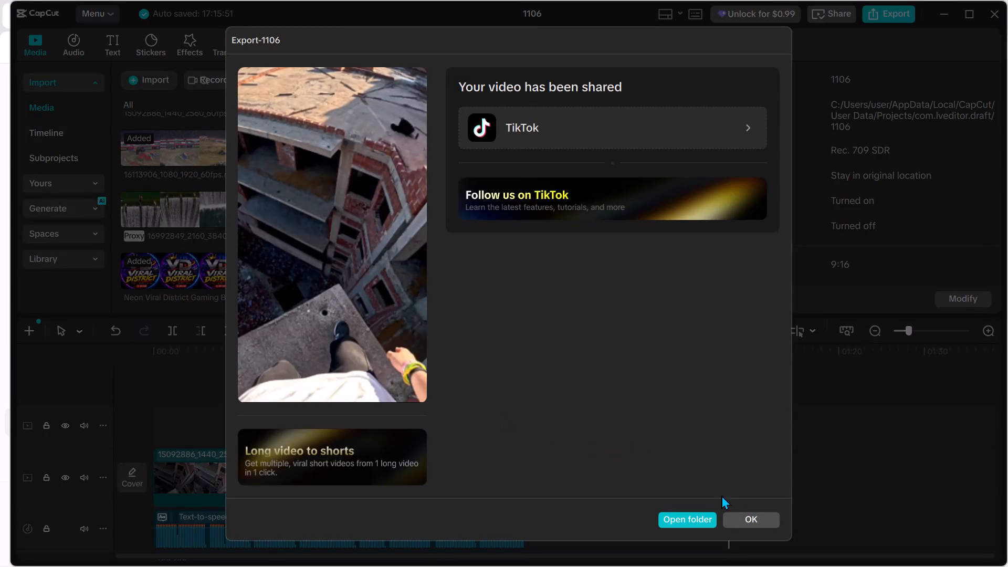
Close the finished TikTok share dialog and export project 1106 again as a 1080P, 30fps H.264 mp4.
click(764, 516)
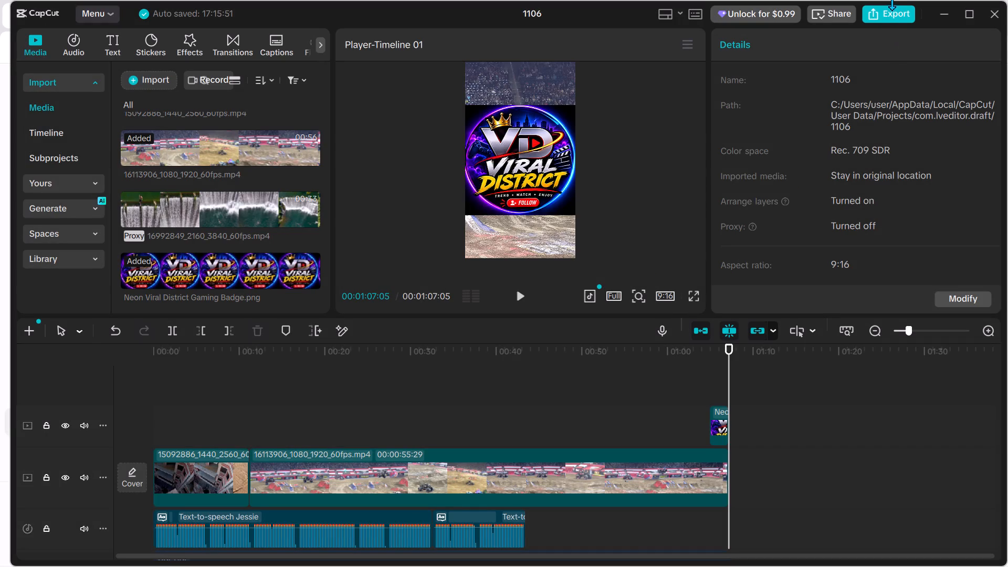
click(888, 14)
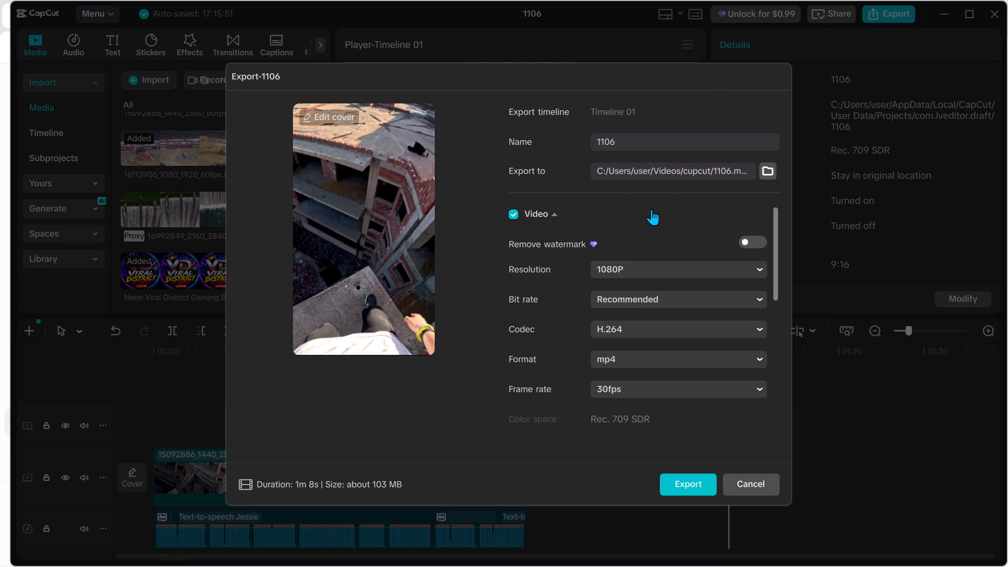
click(677, 477)
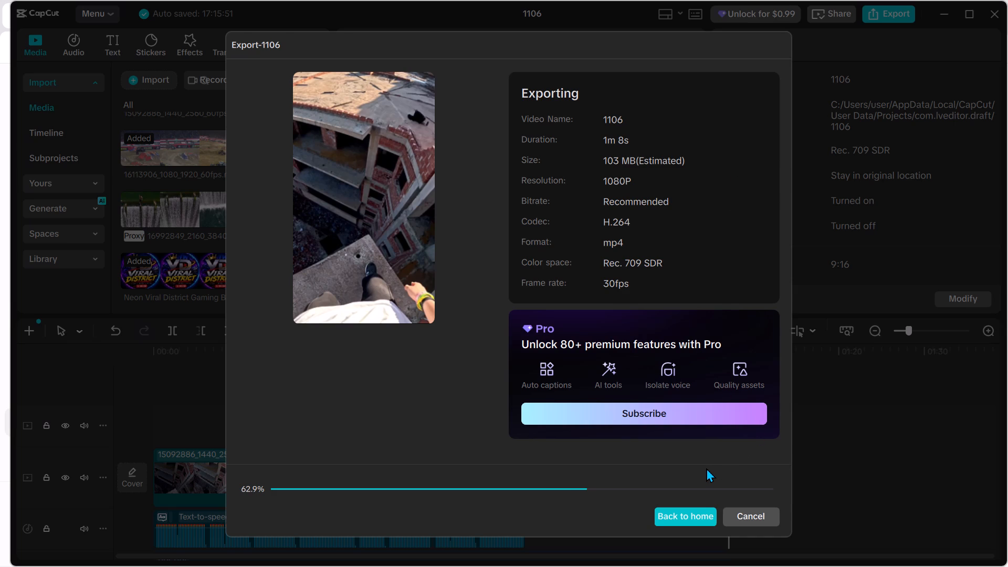
scroll(706, 468, down, 2)
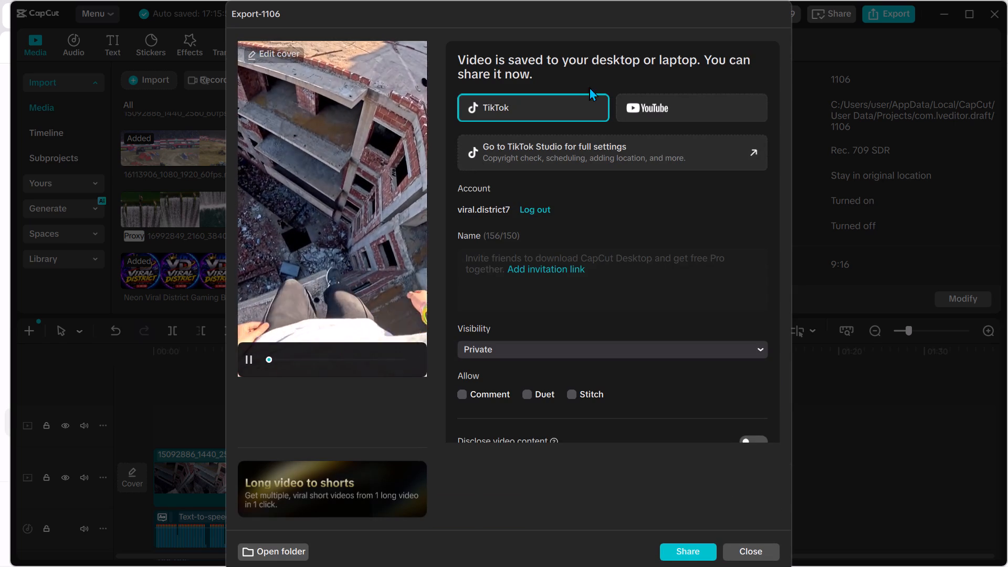
Choose YouTube as the sharing destination and fill its description with the copied ChatGPT text.
click(631, 99)
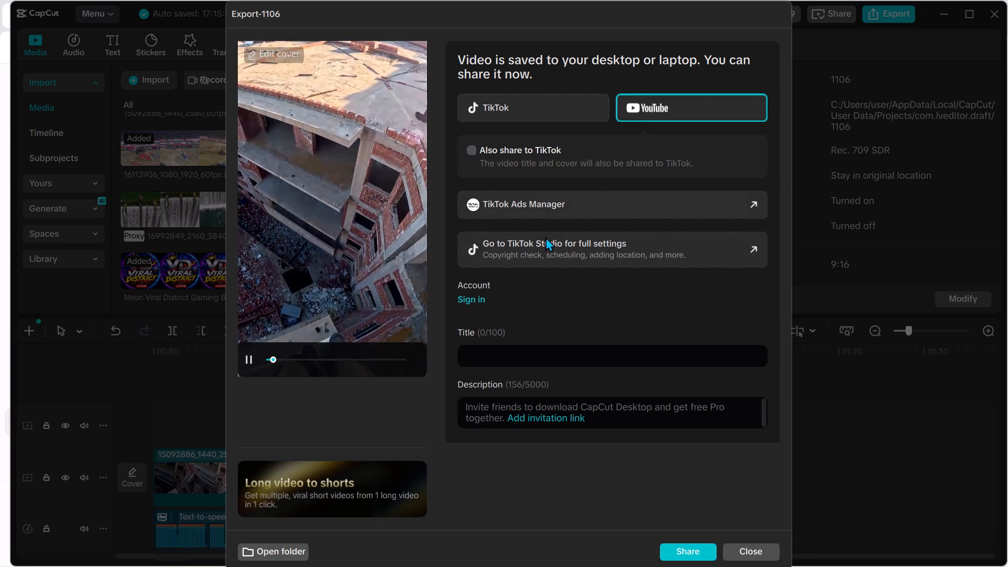
click(507, 409)
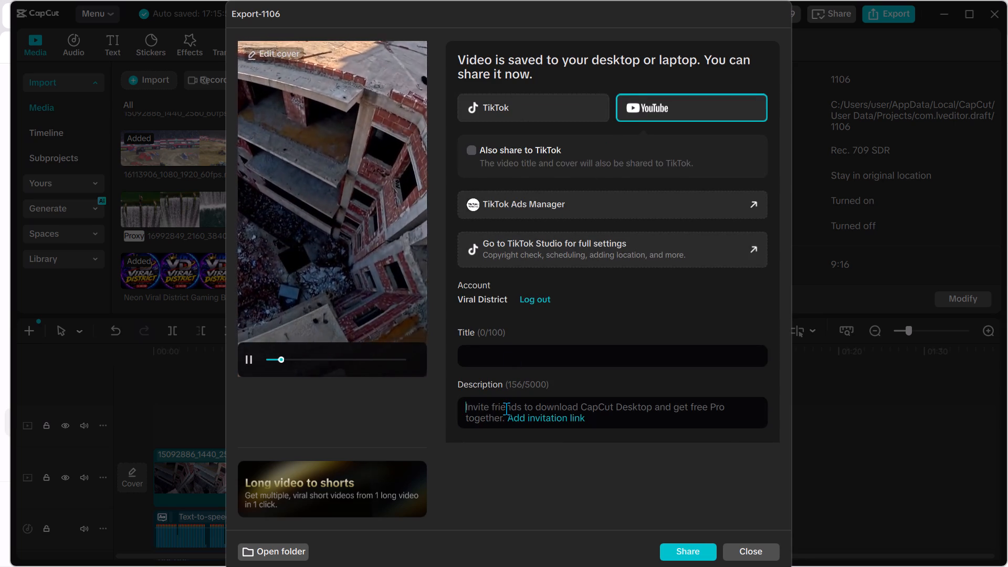
key(ctrl+v)
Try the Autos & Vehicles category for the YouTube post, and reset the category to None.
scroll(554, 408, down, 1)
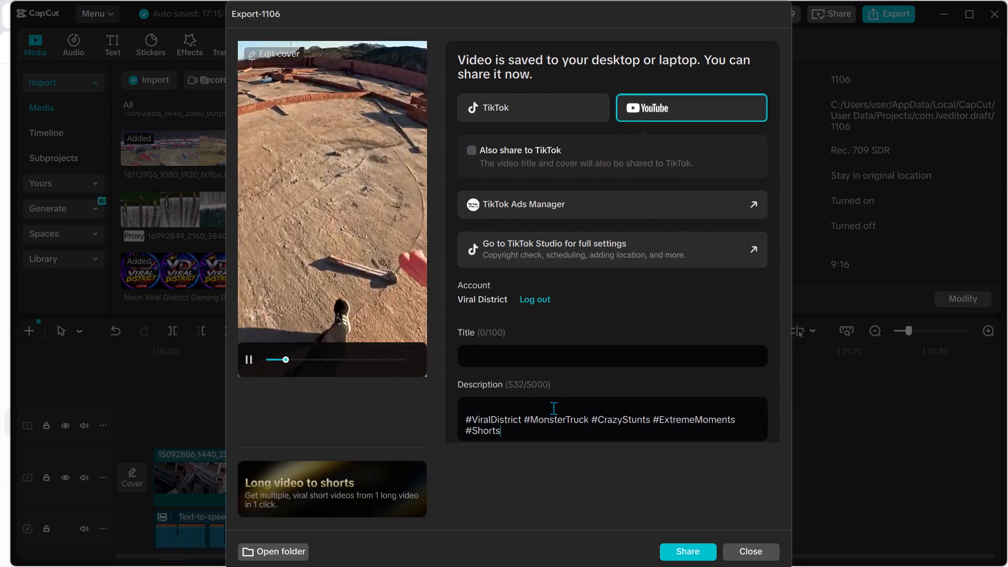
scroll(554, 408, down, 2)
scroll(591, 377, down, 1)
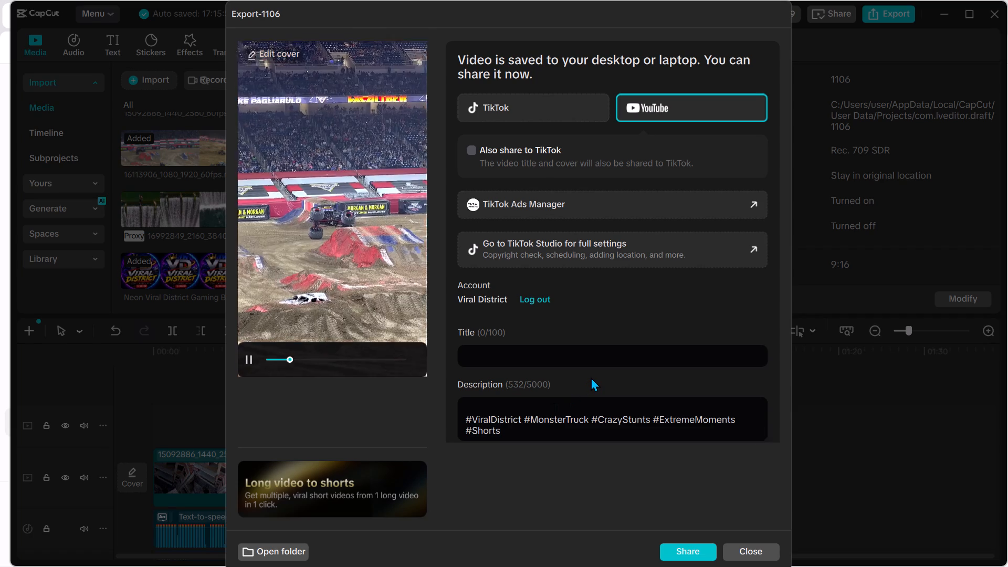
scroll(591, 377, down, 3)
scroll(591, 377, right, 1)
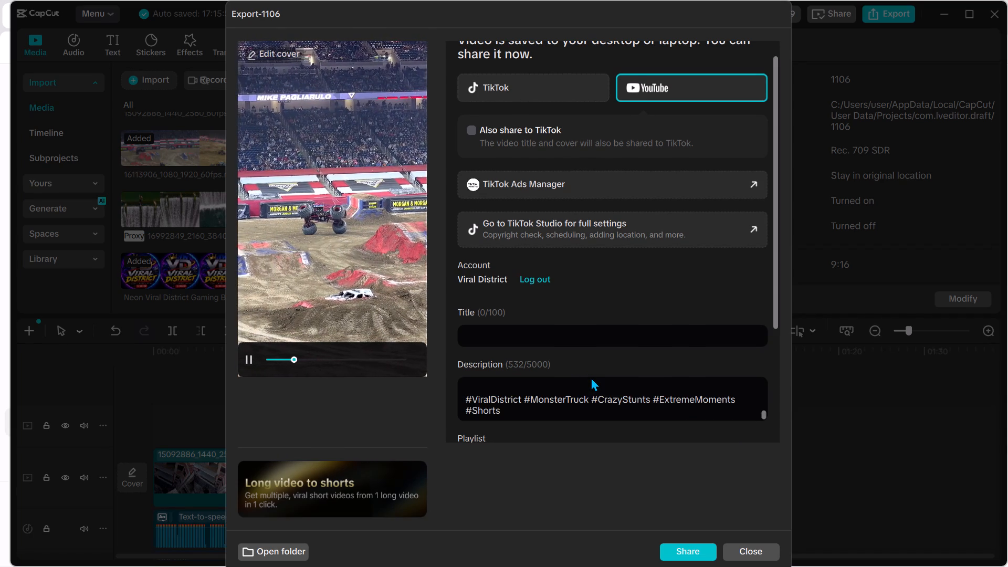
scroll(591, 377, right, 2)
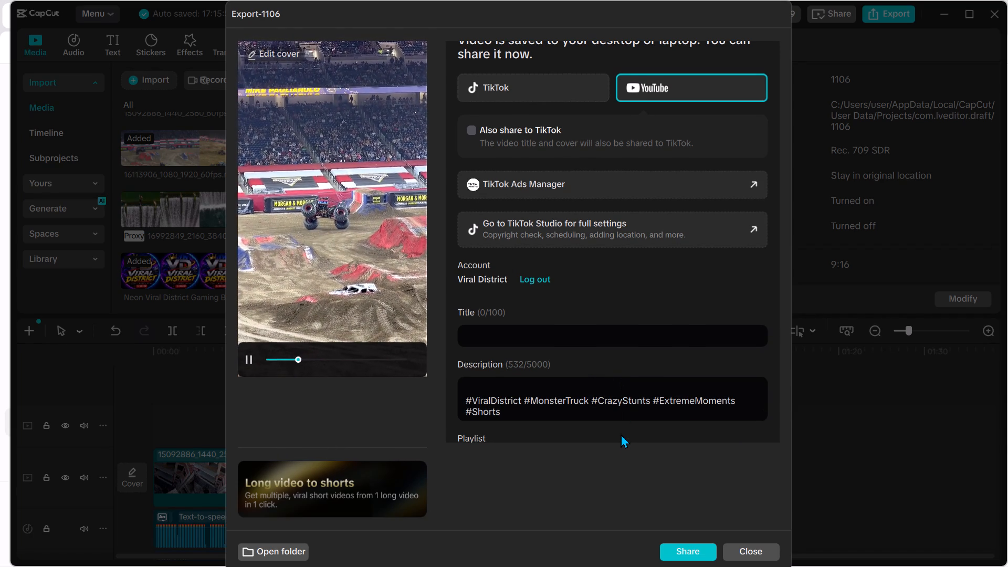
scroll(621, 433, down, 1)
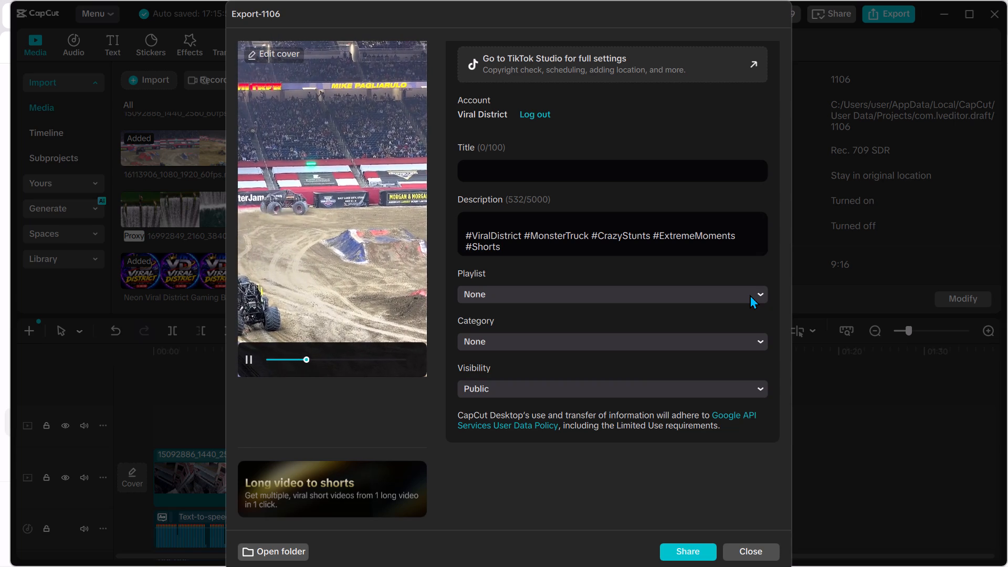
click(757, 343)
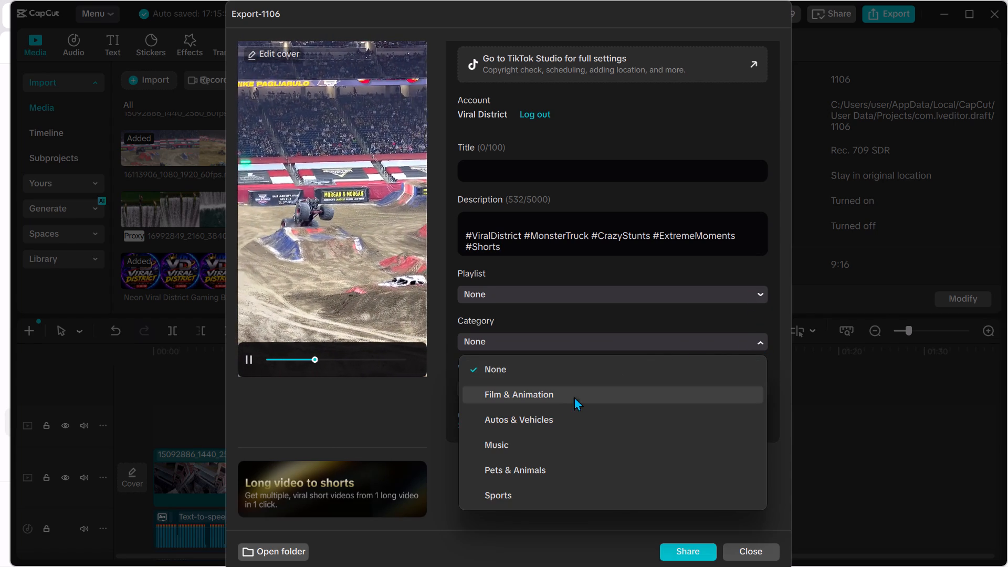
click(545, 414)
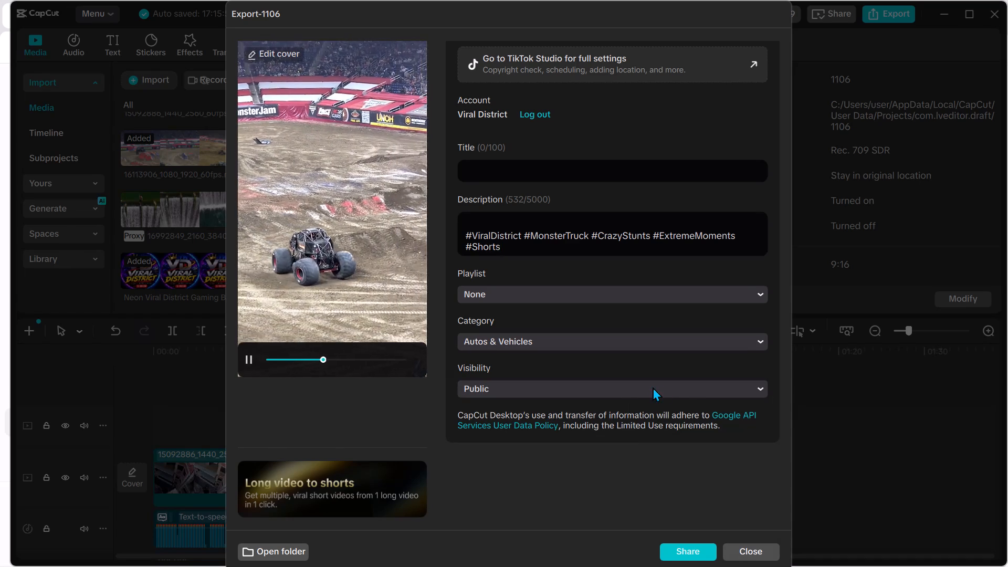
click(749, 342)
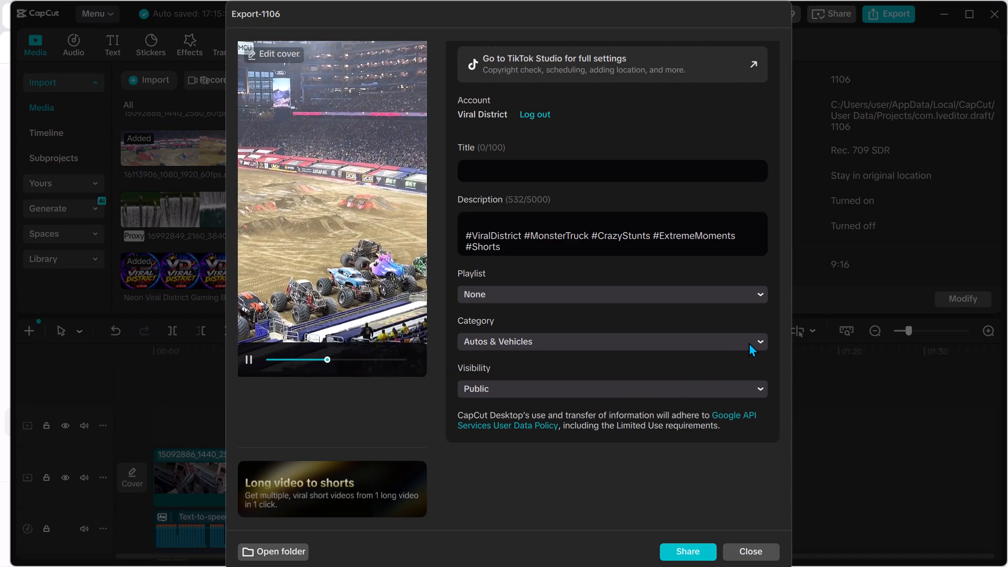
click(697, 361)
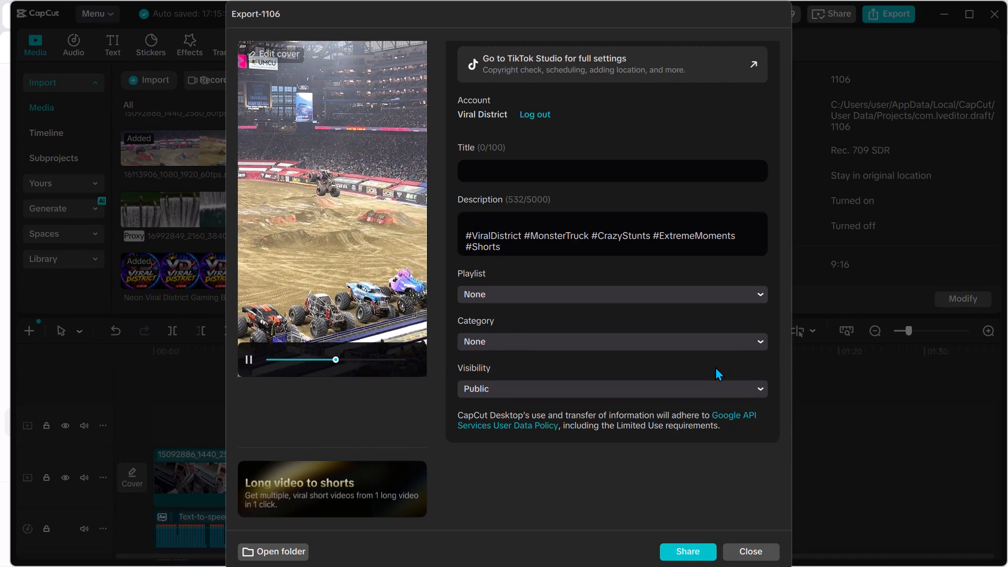
scroll(715, 366, down, 2)
click(587, 174)
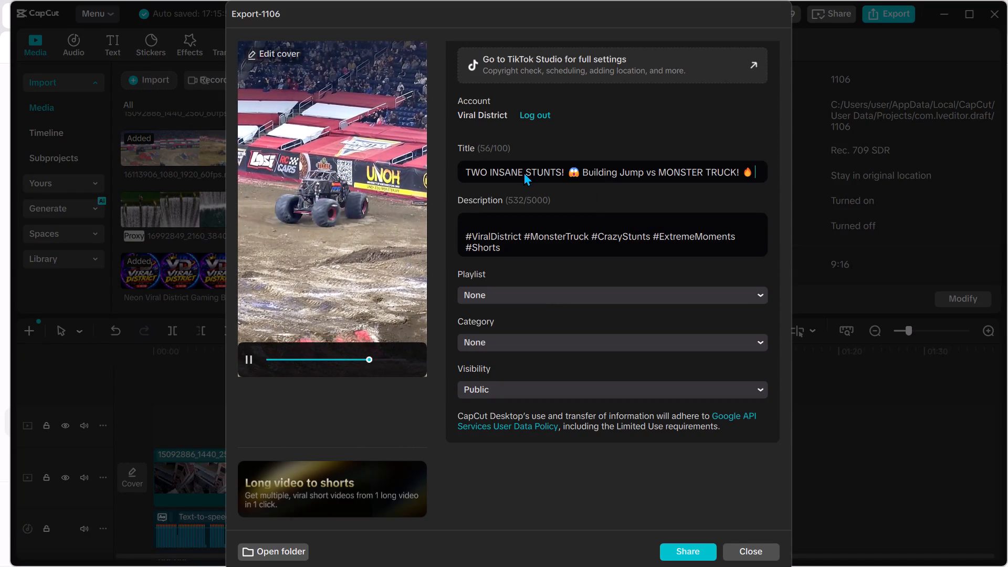
scroll(691, 208, up, 2)
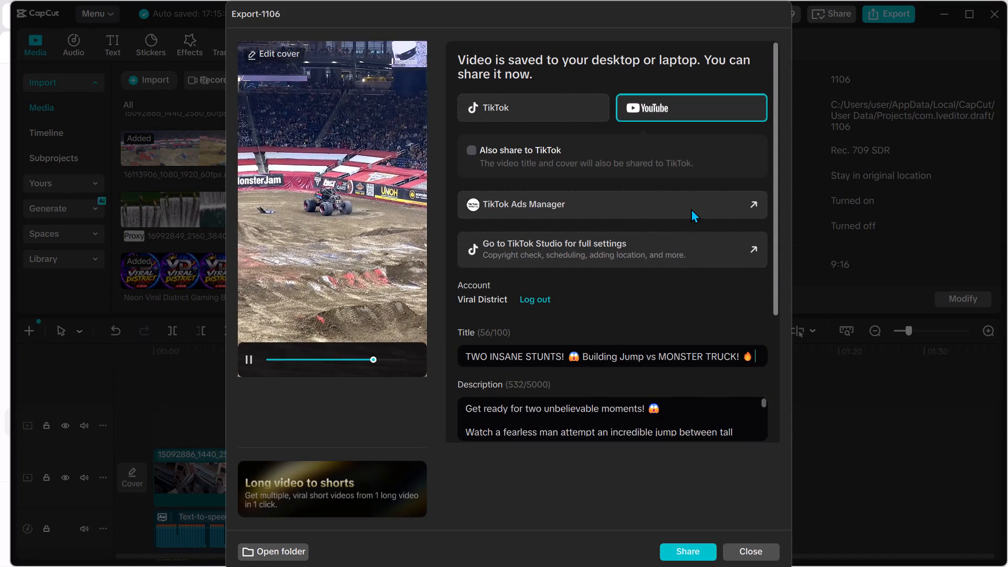
scroll(691, 208, down, 2)
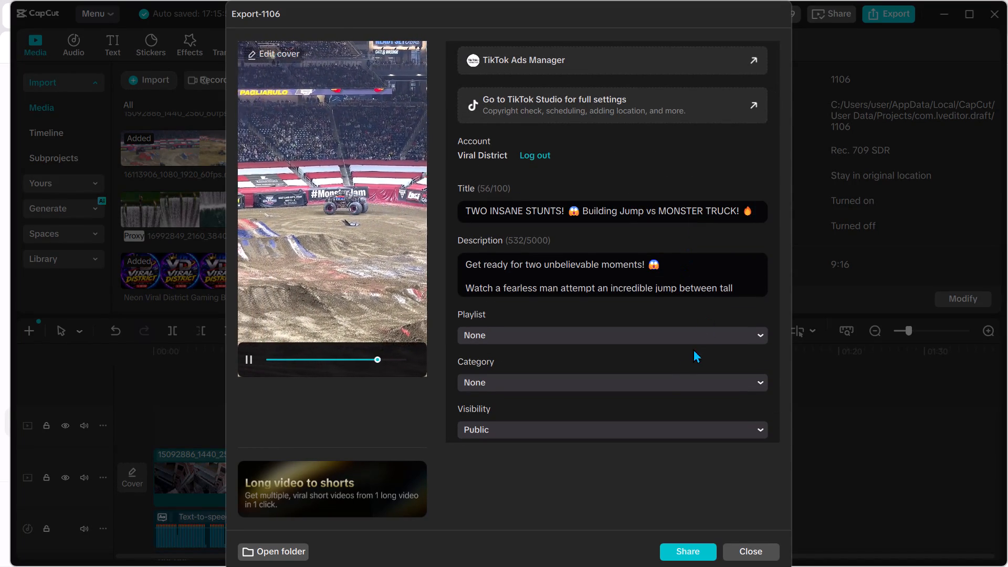
Share the exported video to the Viral District YouTube account with Public visibility.
click(696, 548)
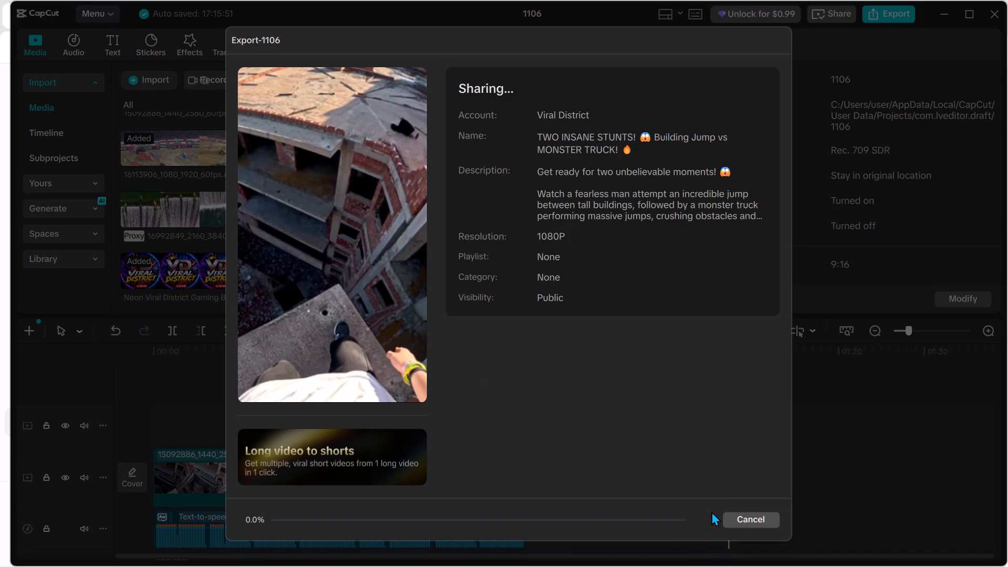